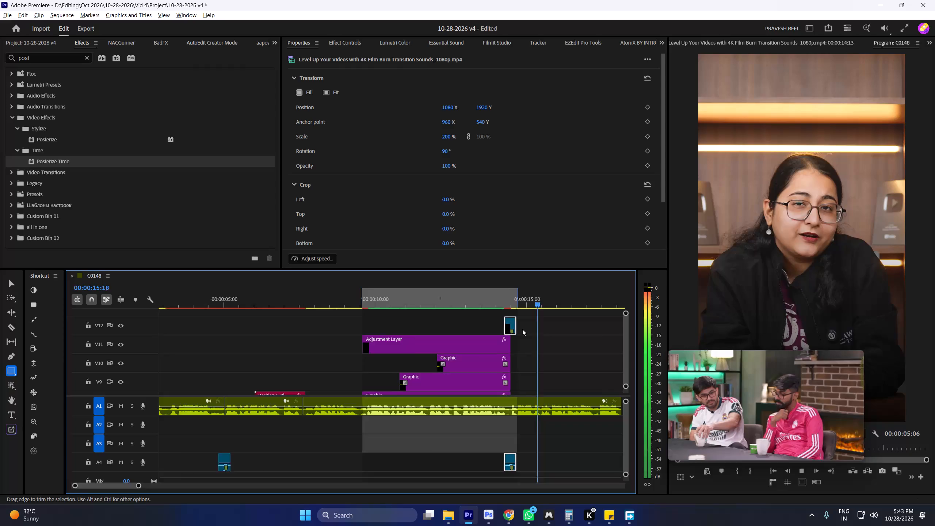
# Play the talking-head footage onward to 00:00:22:13 and split the TRim clip with its linked audio there.
pyautogui.scroll(-20, 522, 329)
pyautogui.scroll(-8, 522, 329)
pyautogui.keyDown('alt'); pyautogui.scroll(-6, 426, 329); pyautogui.keyUp('alt')
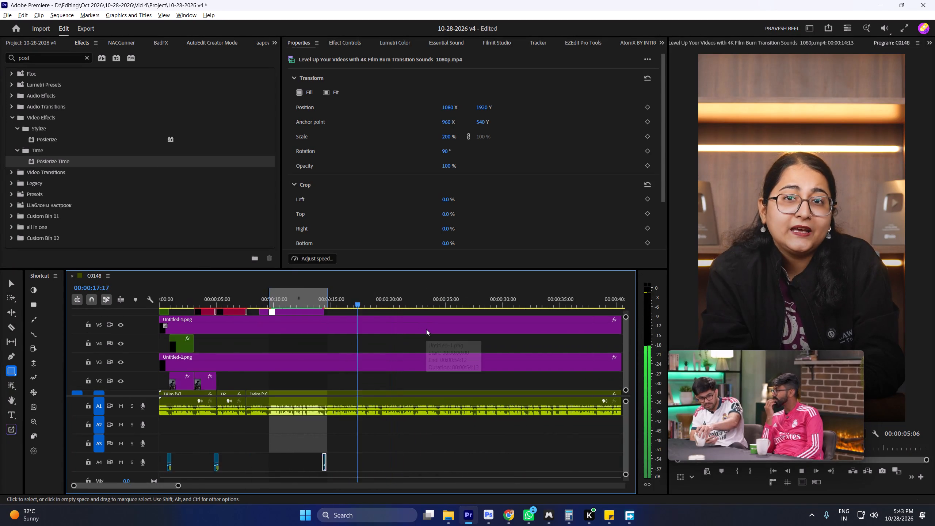
pyautogui.keyDown('alt'); pyautogui.scroll(-2, 426, 329); pyautogui.keyUp('alt')
pyautogui.keyDown('ctrl'); pyautogui.scroll(8, 325, 351); pyautogui.keyUp('ctrl')
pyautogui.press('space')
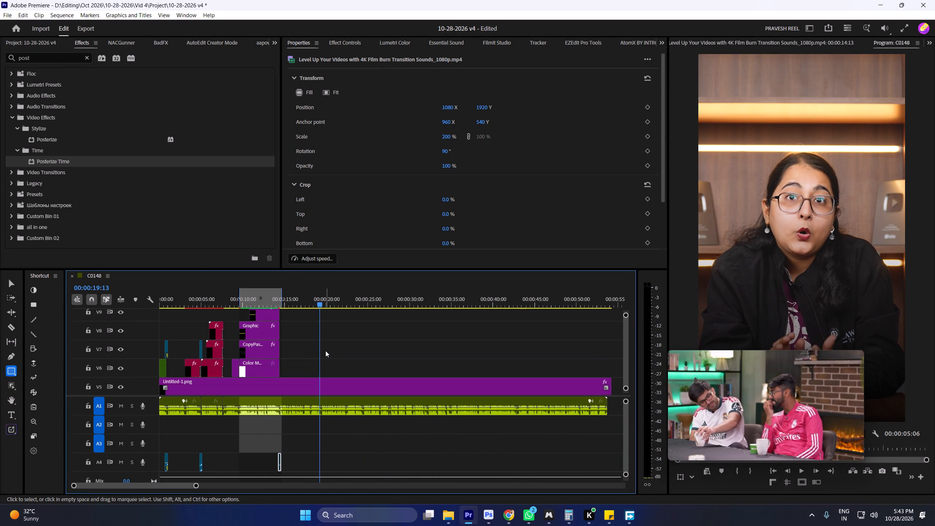
pyautogui.click(375, 336)
pyautogui.keyDown('ctrl'); pyautogui.scroll(-14, 375, 338); pyautogui.keyUp('ctrl')
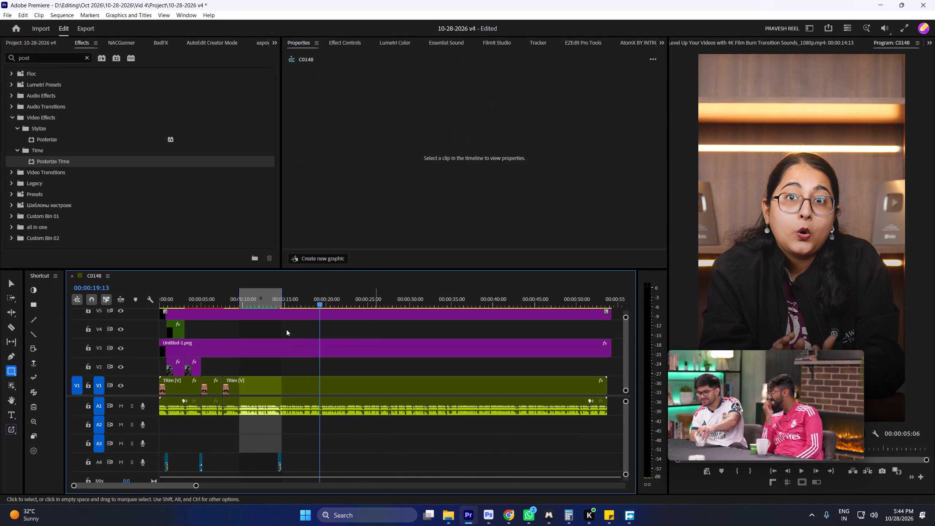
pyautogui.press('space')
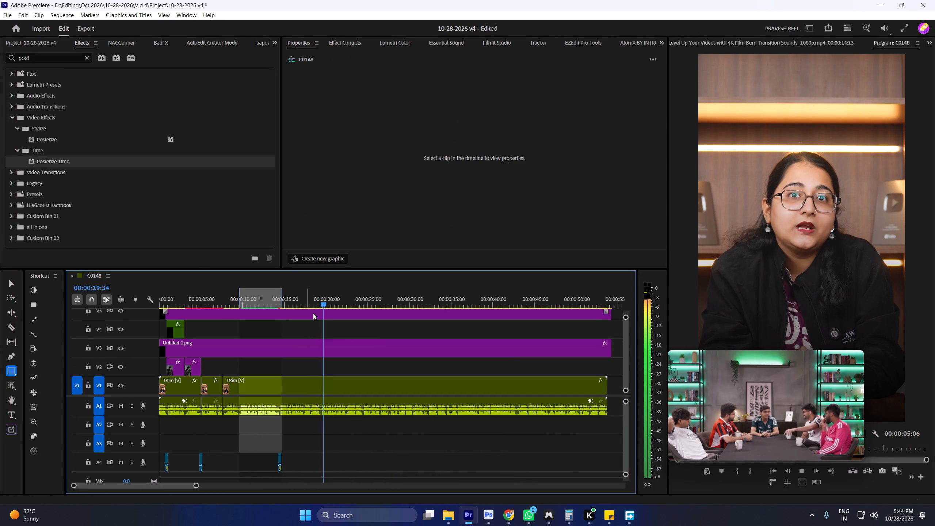
pyautogui.keyDown('alt'); pyautogui.scroll(12, 311, 368); pyautogui.keyUp('alt')
pyautogui.keyDown('alt'); pyautogui.scroll(4, 376, 373); pyautogui.keyUp('alt')
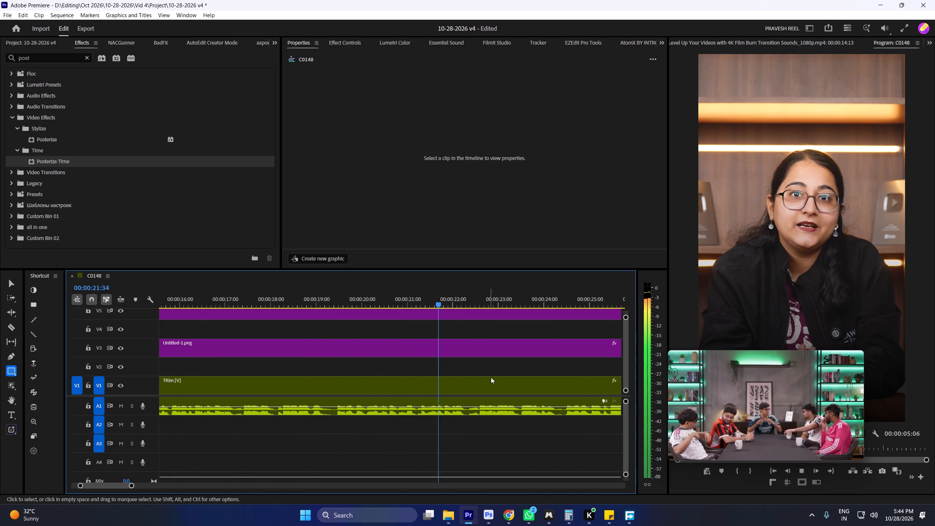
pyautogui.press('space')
pyautogui.click(501, 381)
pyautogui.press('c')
# Split the TRim clip and its linked audio at 00:00:14:35, where the marked in/out range ends.
pyautogui.scroll(12, 345, 361)
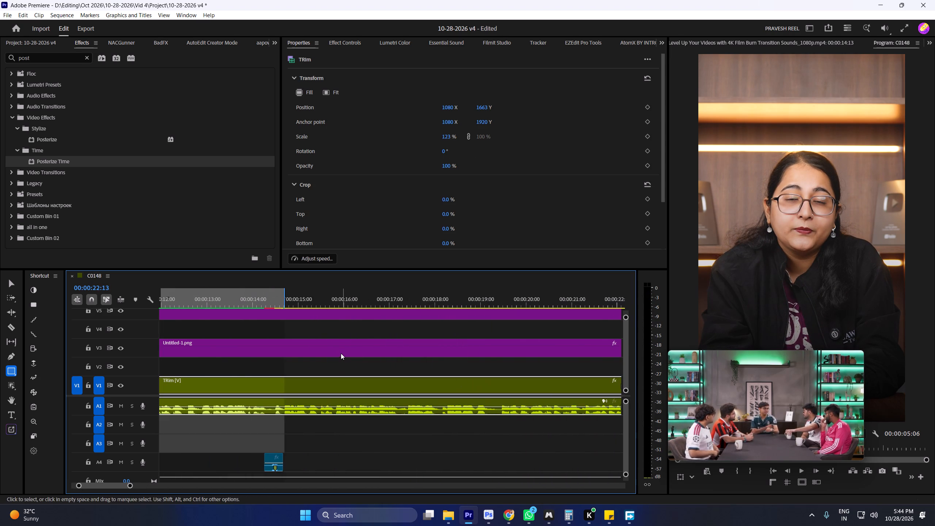
pyautogui.keyDown('shift'); pyautogui.moveTo(302, 292); pyautogui.dragTo(287, 293); pyautogui.keyUp('shift')
pyautogui.click(330, 405)
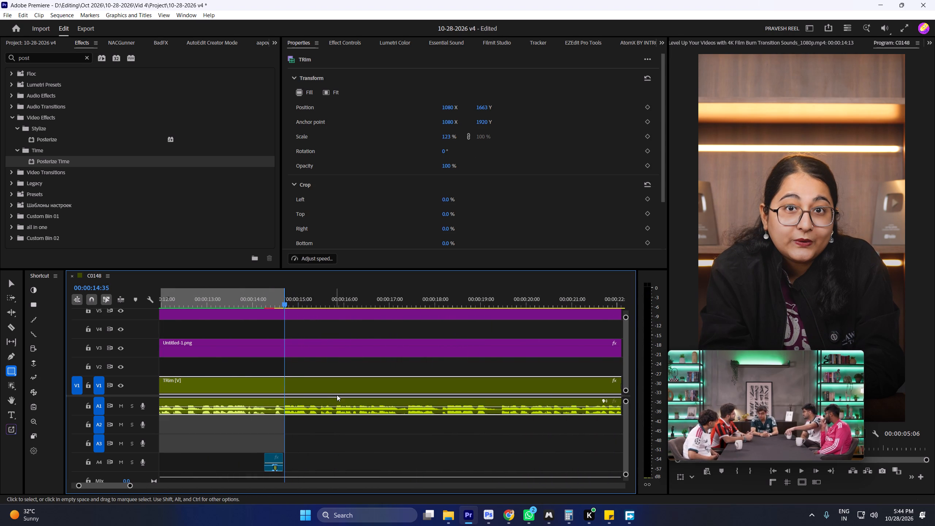
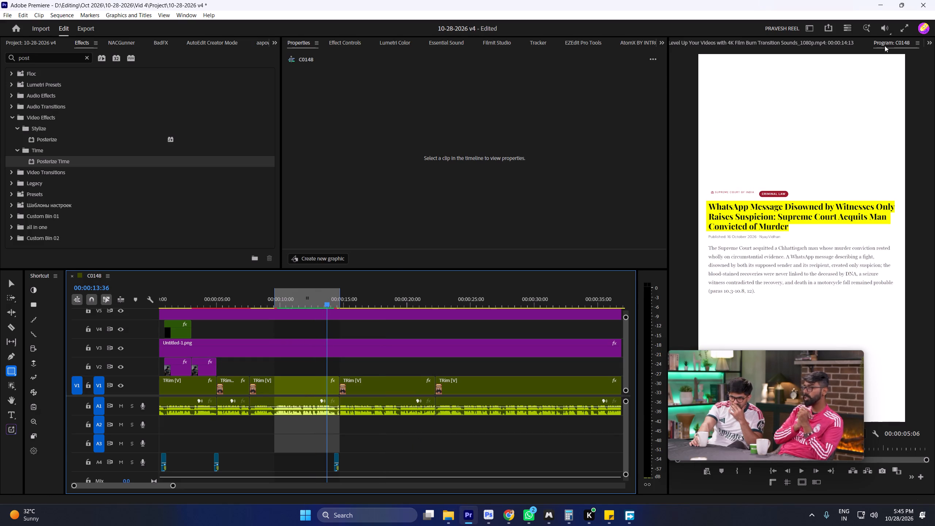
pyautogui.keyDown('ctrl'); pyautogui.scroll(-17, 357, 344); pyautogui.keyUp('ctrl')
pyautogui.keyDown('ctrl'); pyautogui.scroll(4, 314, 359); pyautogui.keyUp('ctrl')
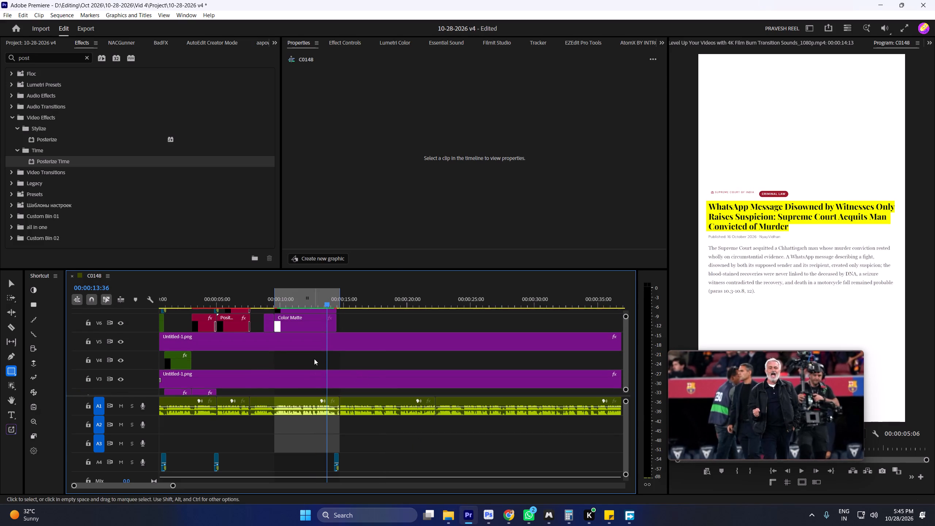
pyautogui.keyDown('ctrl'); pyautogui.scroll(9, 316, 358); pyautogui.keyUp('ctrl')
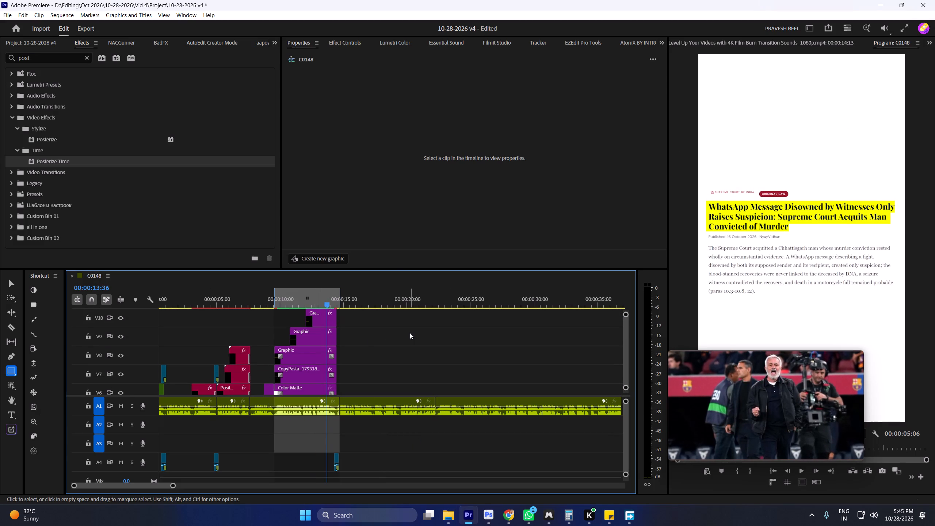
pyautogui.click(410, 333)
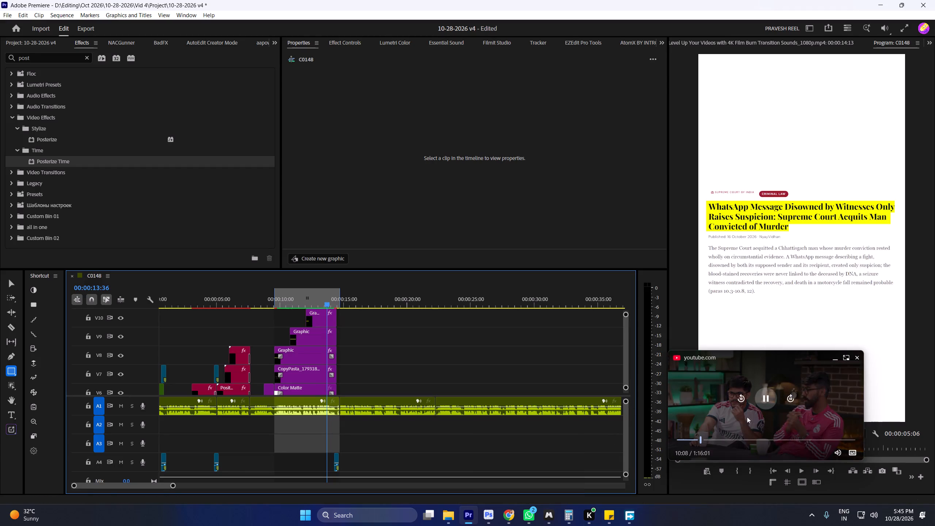
# Pause the YouTube video playing in the floating picture-in-picture window.
pyautogui.click(764, 405)
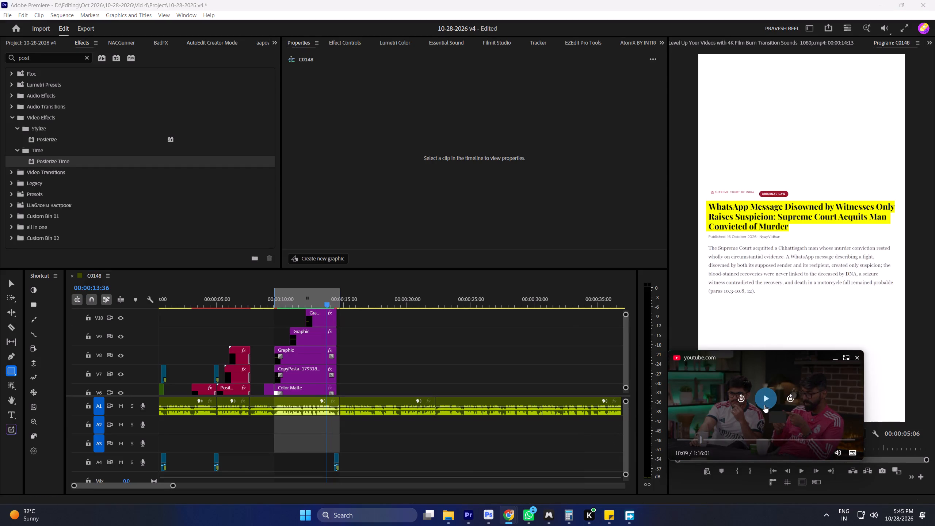
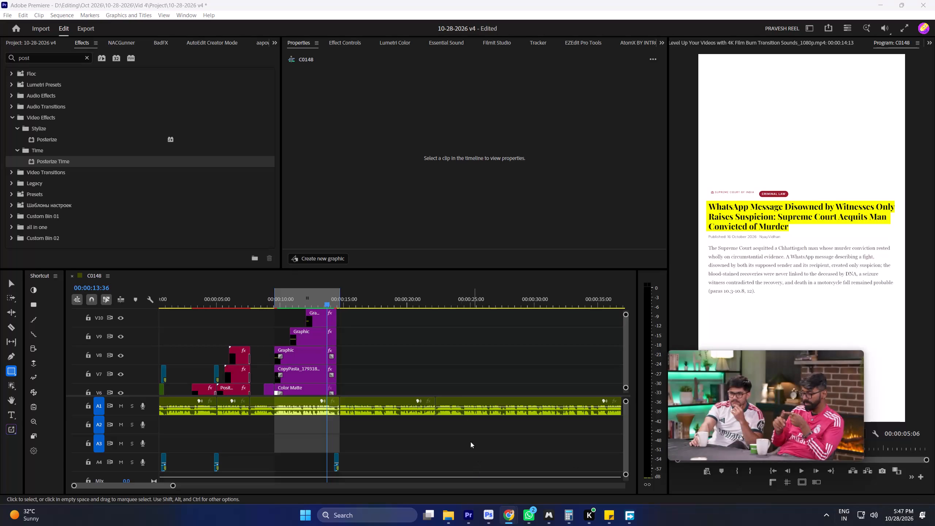
# Return to Premiere and move the playhead to 00:00:14:08, just before the end of the stacked graphic clips in the C0148 sequence.
pyautogui.click(454, 374)
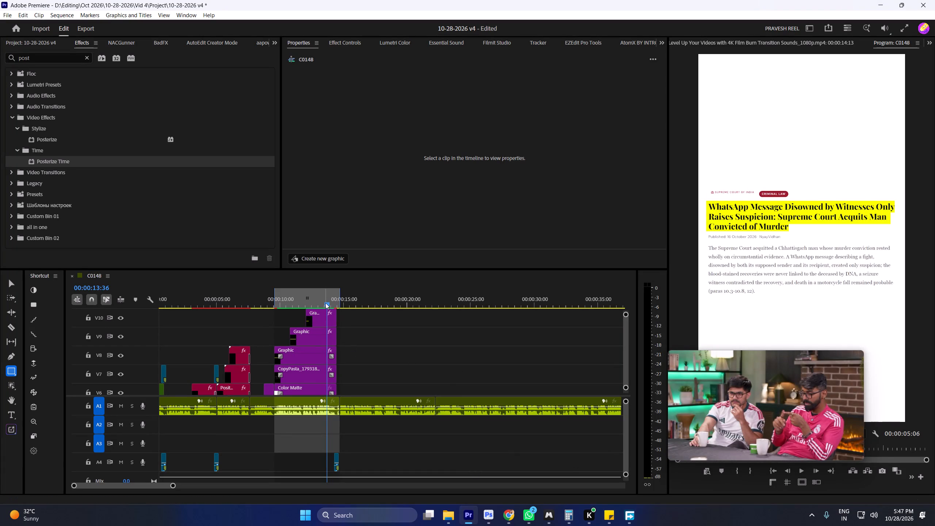
pyautogui.moveTo(327, 303); pyautogui.dragTo(332, 304)
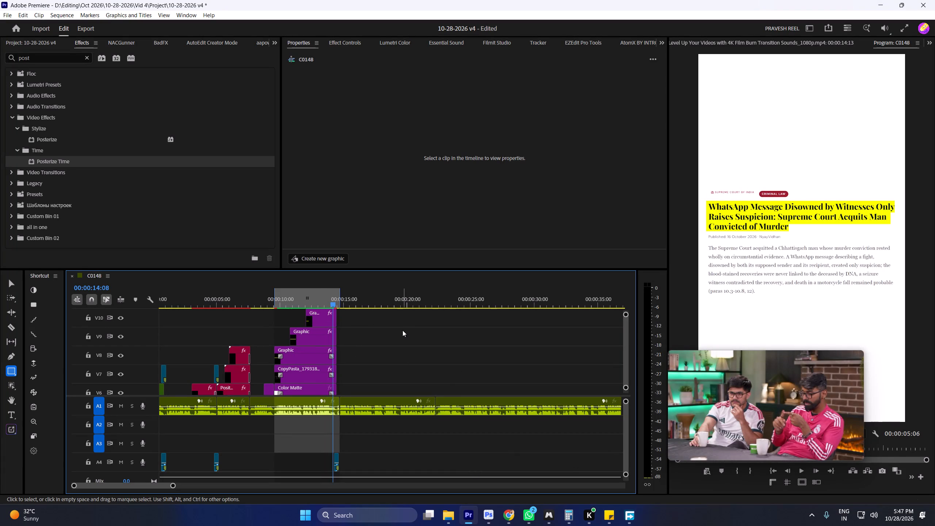
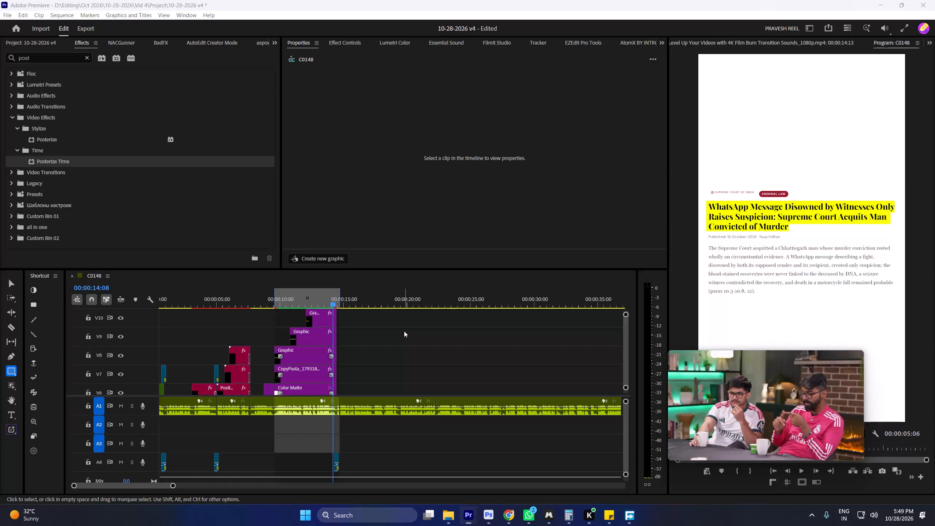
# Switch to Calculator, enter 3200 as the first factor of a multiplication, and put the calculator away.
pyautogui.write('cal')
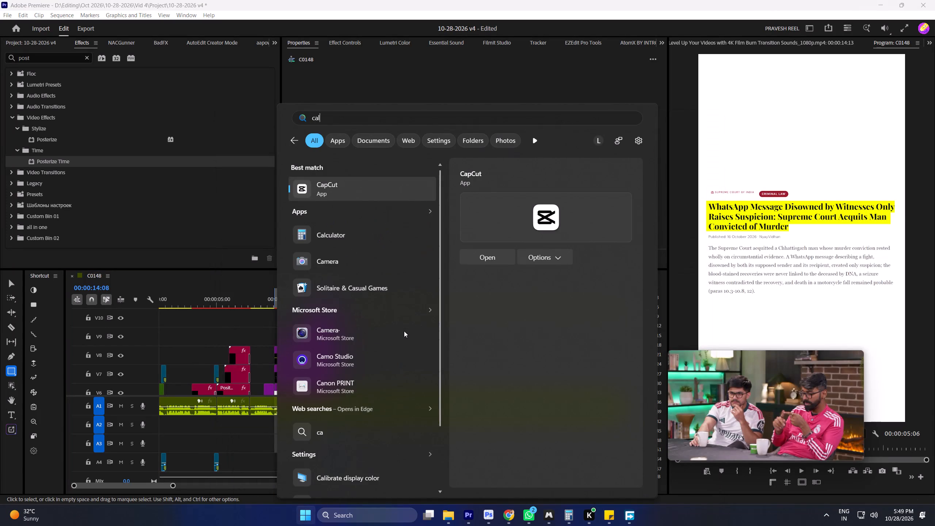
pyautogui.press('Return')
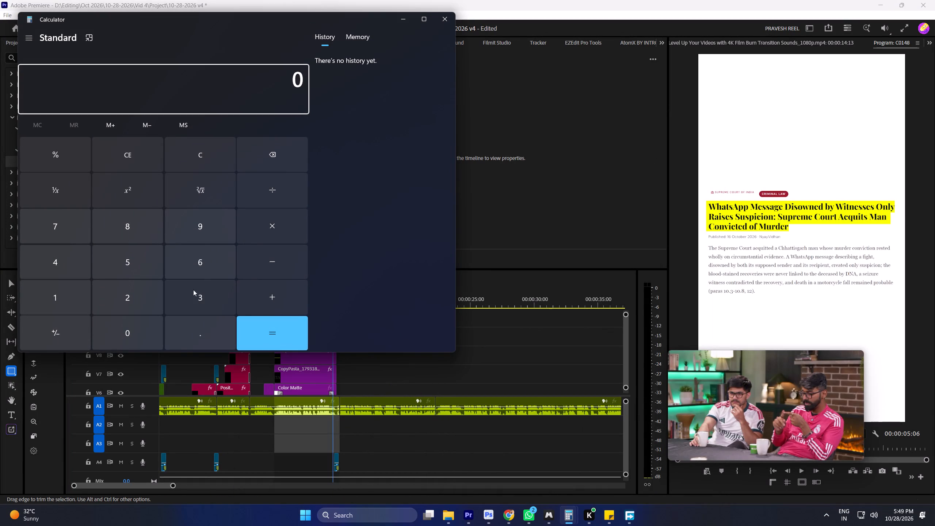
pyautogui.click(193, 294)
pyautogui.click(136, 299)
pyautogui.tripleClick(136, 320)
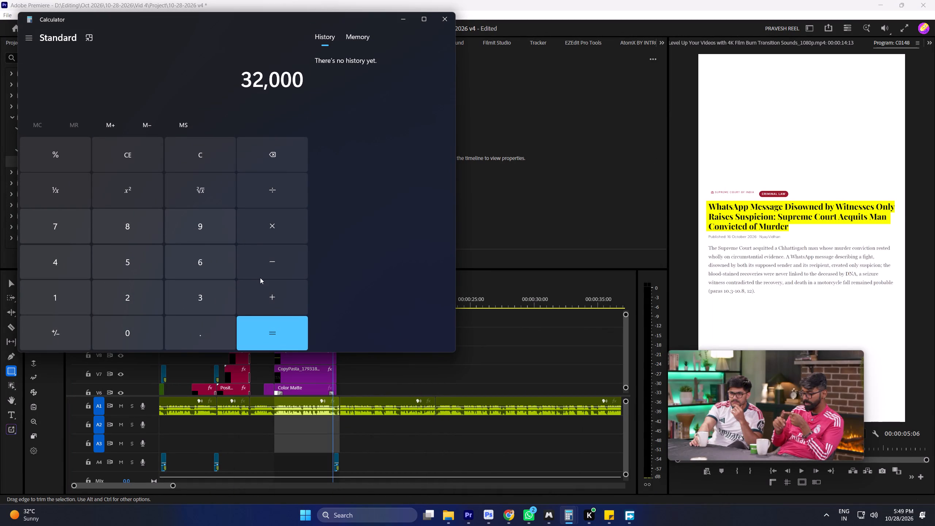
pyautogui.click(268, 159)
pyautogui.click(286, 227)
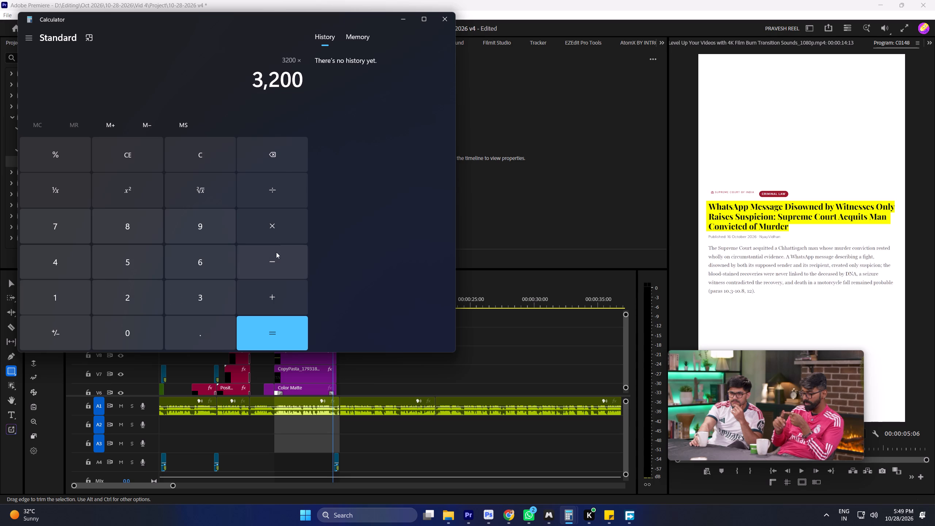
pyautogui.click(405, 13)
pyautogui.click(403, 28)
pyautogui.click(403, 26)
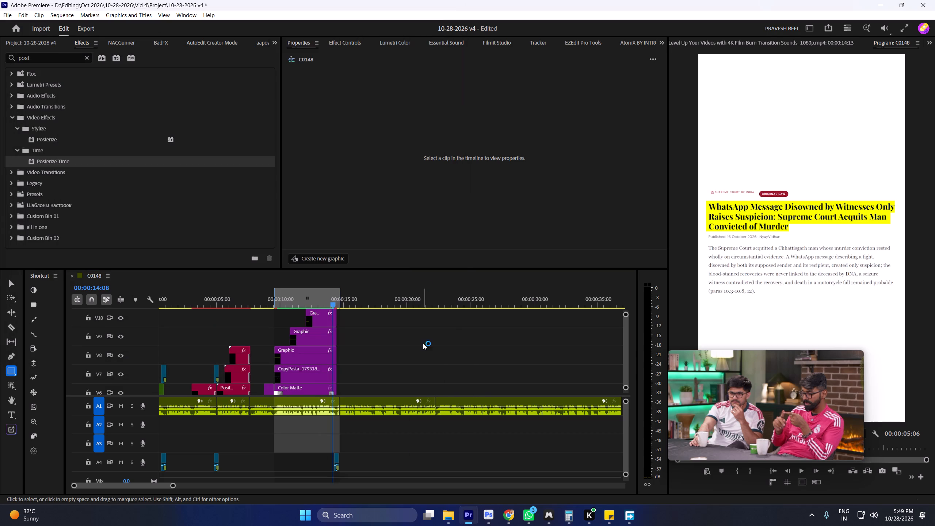
# Return to Premiere and examine the end of the stacked graphic clips in the C0148 sequence up close.
pyautogui.click(423, 344)
pyautogui.keyDown('alt'); pyautogui.scroll(9, 317, 344); pyautogui.keyUp('alt')
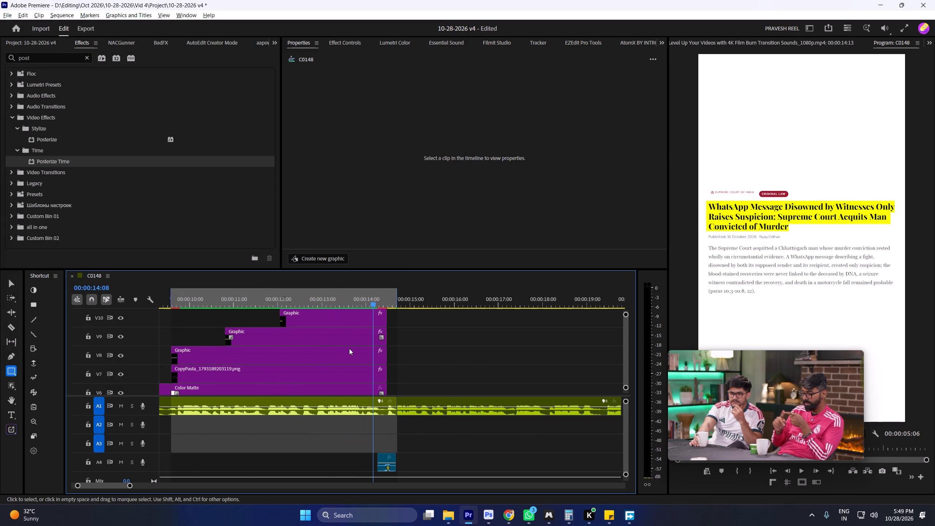
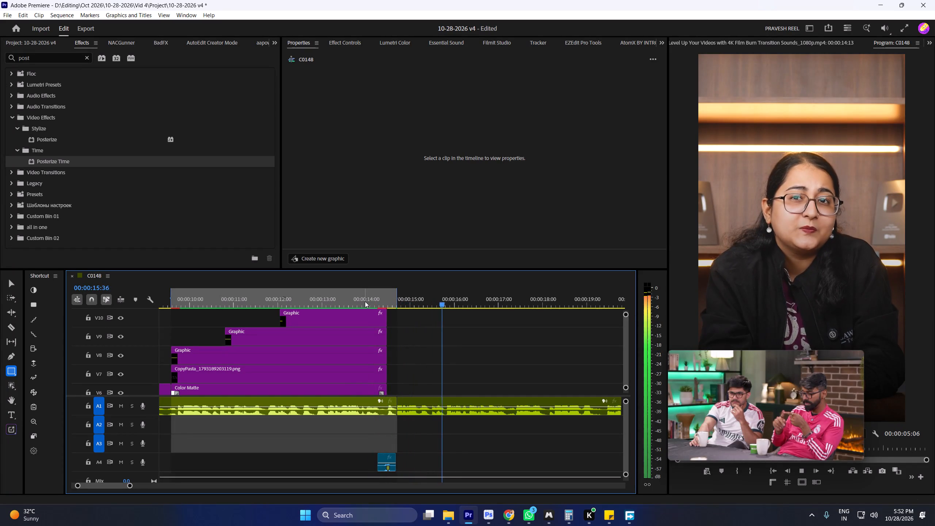
pyautogui.click(382, 293)
pyautogui.press('space')
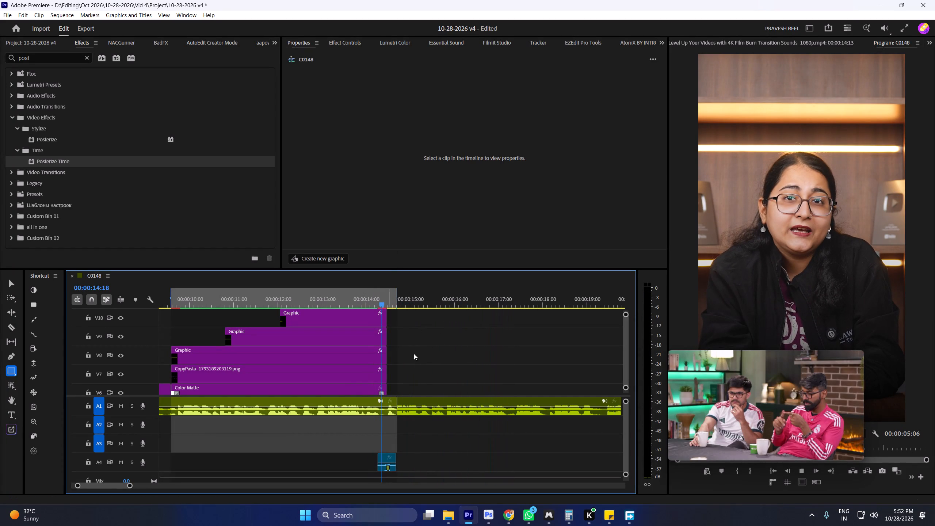
pyautogui.click(441, 370)
pyautogui.press('space')
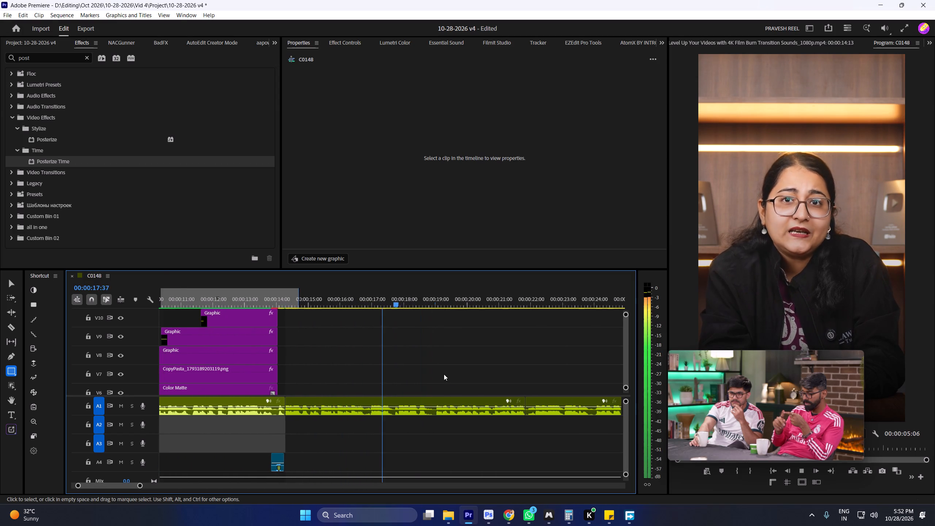
pyautogui.press('space')
pyautogui.press('space')
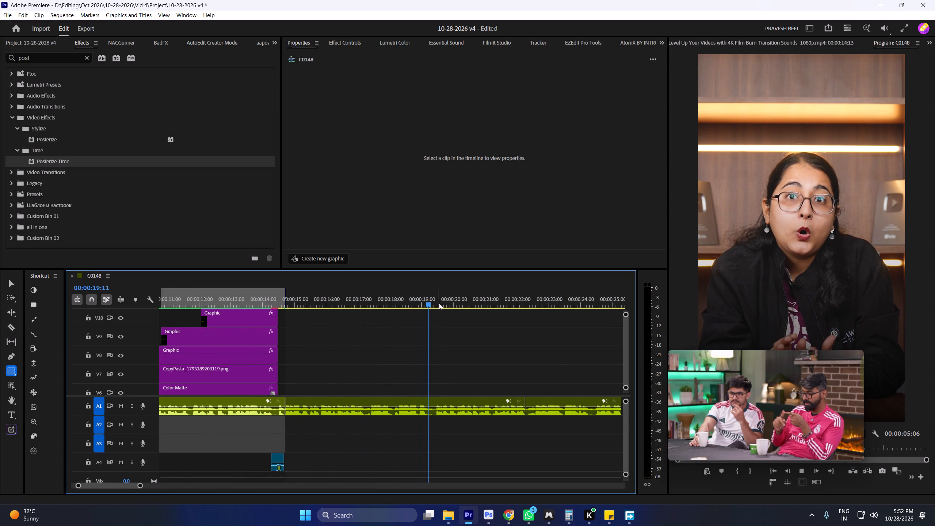
# Duplicate the film burn transition clip with its audio from the graphic section's end to 00:00:19:21, keeping it on V12 and A4.
pyautogui.moveTo(452, 299); pyautogui.dragTo(436, 302)
pyautogui.keyDown('ctrl'); pyautogui.scroll(4, 426, 332); pyautogui.keyUp('ctrl')
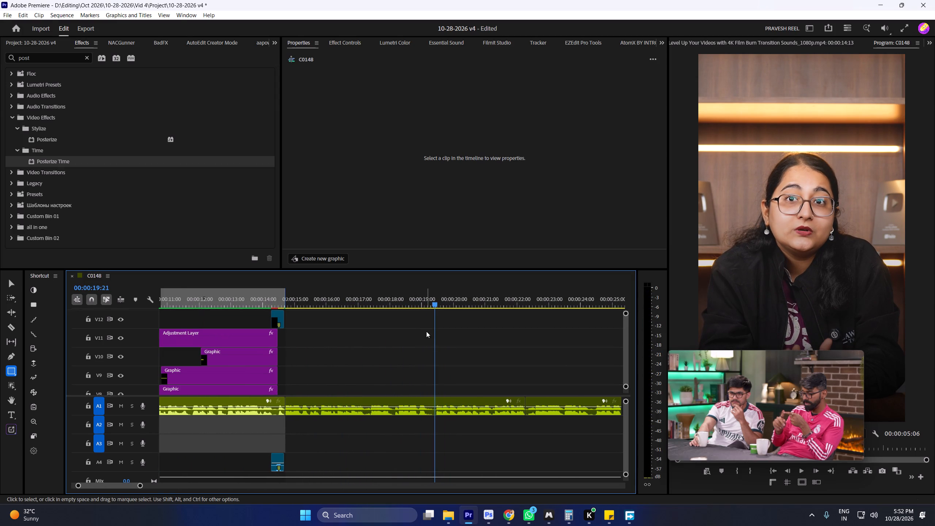
pyautogui.keyDown('ctrl'); pyautogui.scroll(6, 426, 331); pyautogui.keyUp('ctrl')
pyautogui.click(278, 325)
pyautogui.keyDown('alt'); pyautogui.moveTo(278, 317); pyautogui.dragTo(281, 319); pyautogui.keyUp('alt')
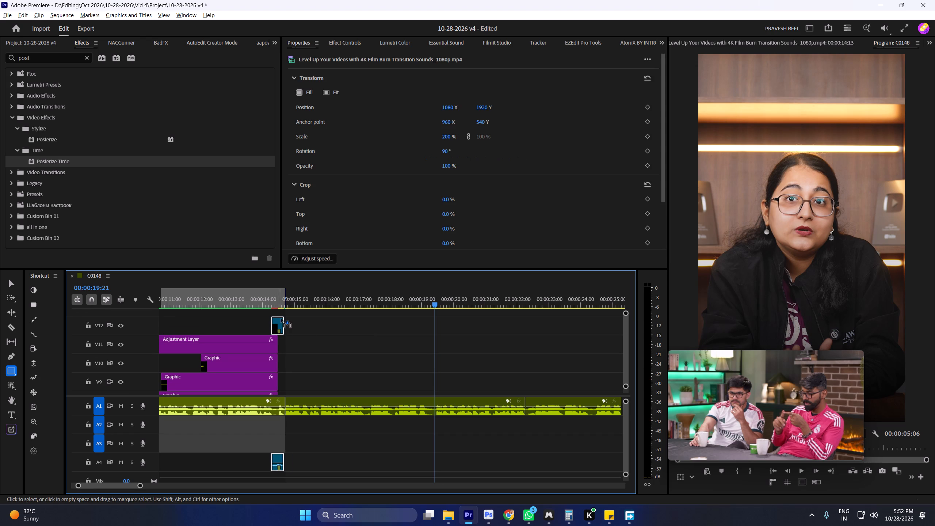
pyautogui.keyDown('alt'); pyautogui.moveTo(281, 319); pyautogui.dragTo(434, 327); pyautogui.keyUp('alt')
pyautogui.click(487, 325)
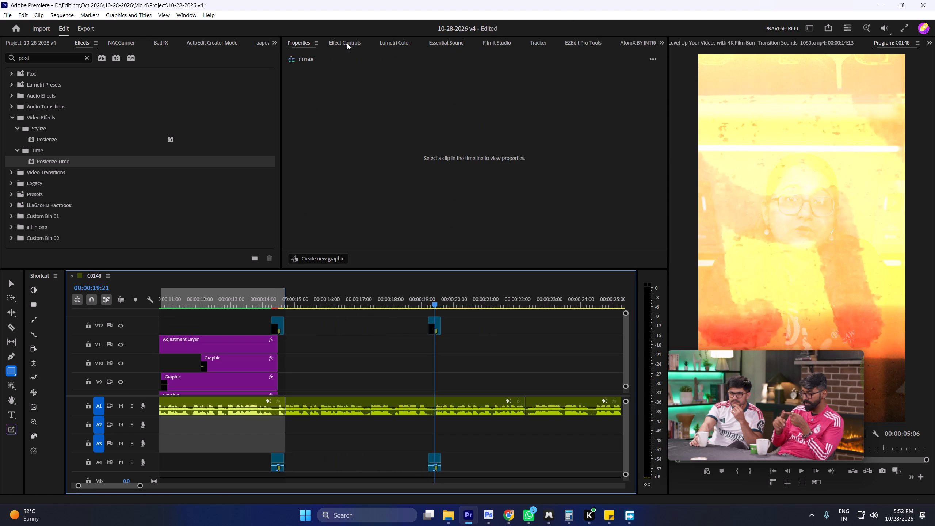
# Paste the copied courtroom image into the sequence at 00:00:19:21 using Copy Pasta.
pyautogui.click(657, 44)
pyautogui.click(676, 142)
pyautogui.click(405, 193)
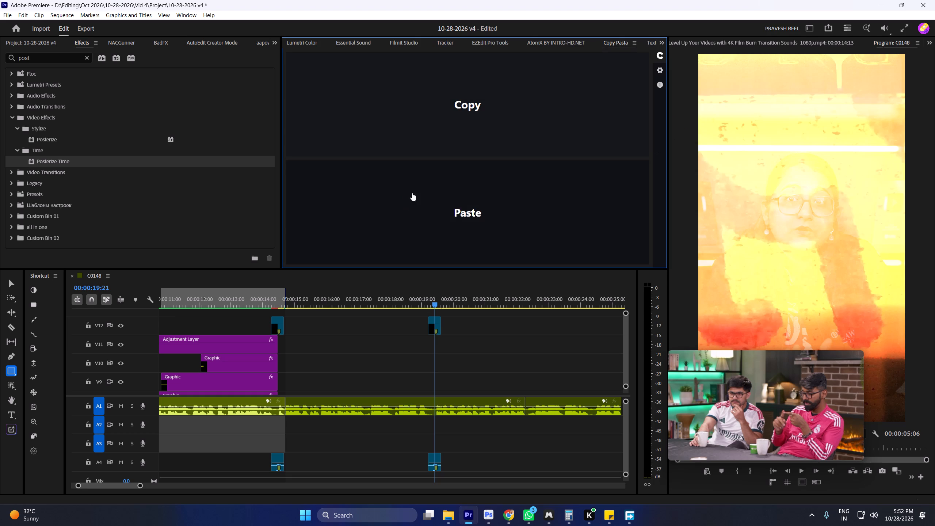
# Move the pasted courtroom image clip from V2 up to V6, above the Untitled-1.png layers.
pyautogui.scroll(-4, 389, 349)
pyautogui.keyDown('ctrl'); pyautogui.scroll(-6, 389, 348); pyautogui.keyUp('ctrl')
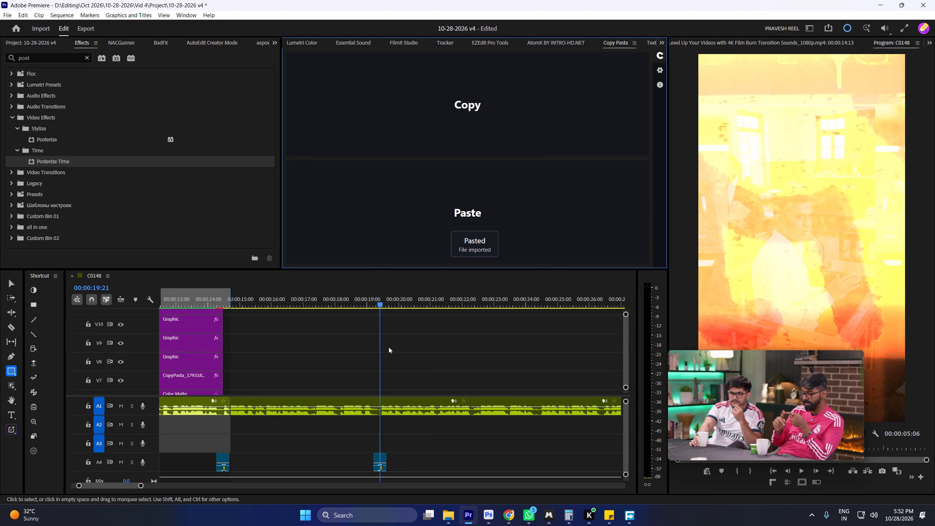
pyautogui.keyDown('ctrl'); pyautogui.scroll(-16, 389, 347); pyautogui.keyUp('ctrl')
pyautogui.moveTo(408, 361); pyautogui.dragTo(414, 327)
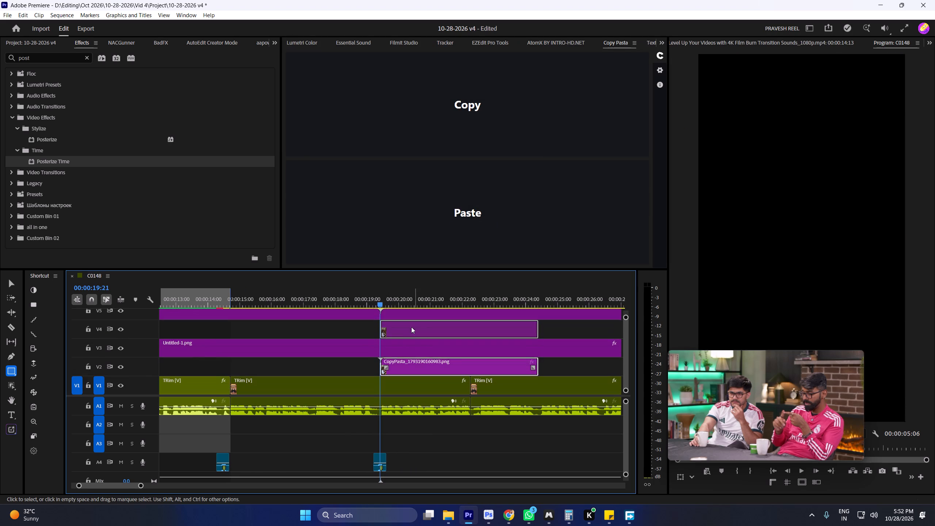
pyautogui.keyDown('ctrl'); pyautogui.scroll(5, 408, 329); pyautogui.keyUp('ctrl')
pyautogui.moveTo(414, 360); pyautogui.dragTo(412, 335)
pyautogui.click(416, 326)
# Play through the courtroom image clip to 00:00:22:14 and scale the image to fill the frame.
pyautogui.press('space')
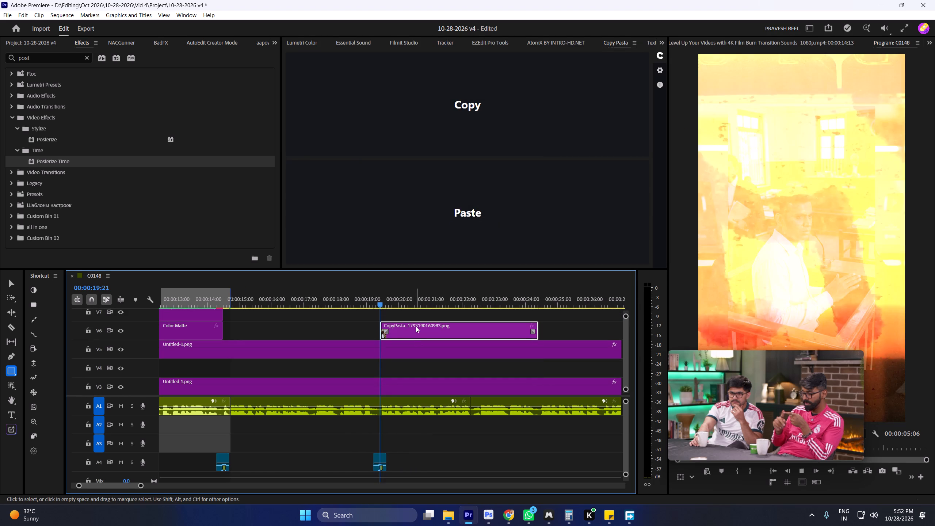
pyautogui.scroll(-11, 416, 326)
pyautogui.keyDown('alt'); pyautogui.scroll(9, 327, 329); pyautogui.keyUp('alt')
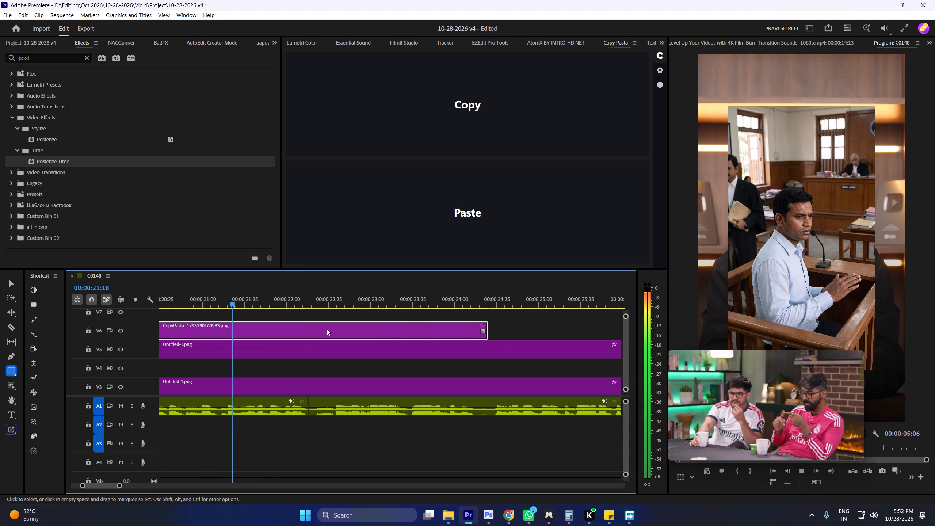
pyautogui.scroll(5, 327, 329)
pyautogui.press('space')
pyautogui.click(393, 332)
pyautogui.rightClick(393, 332)
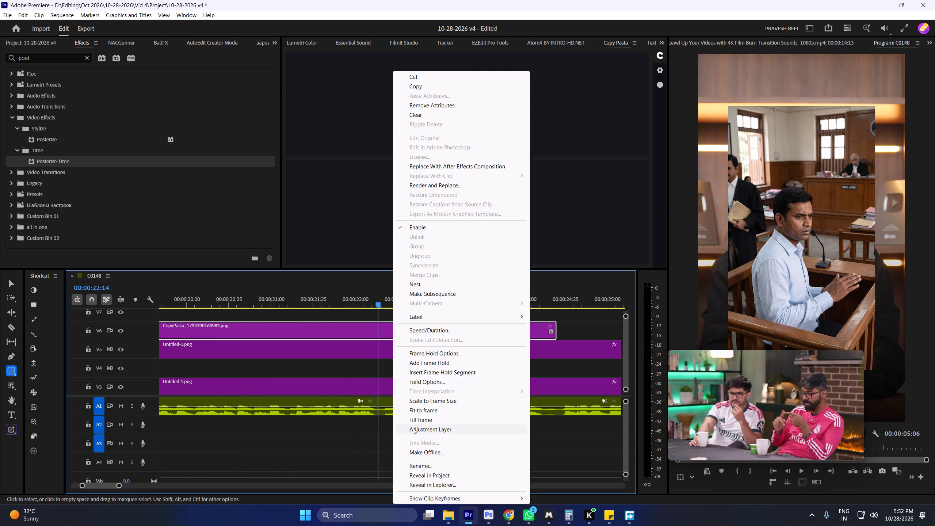
pyautogui.click(416, 418)
# Trim the end of the courtroom image clip back to the playhead at 00:00:22:14.
pyautogui.scroll(1, 334, 345)
pyautogui.scroll(-1, 334, 345)
pyautogui.scroll(2, 334, 345)
pyautogui.keyDown('alt'); pyautogui.scroll(-4, 383, 333); pyautogui.keyUp('alt')
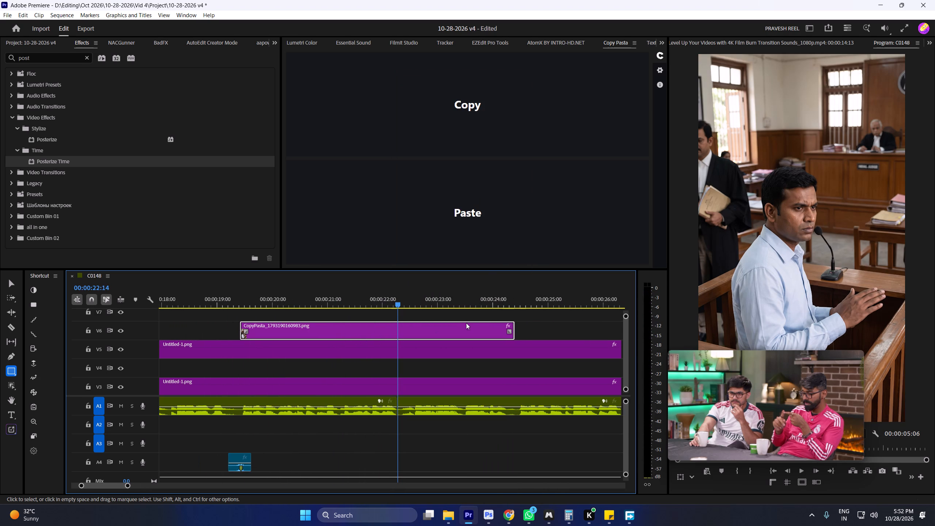
pyautogui.moveTo(514, 324); pyautogui.dragTo(397, 340)
# Move the courtroom image clip down to V2, beneath both Untitled-1.png layers, keeping its timing.
pyautogui.click(343, 302)
pyautogui.scroll(1, 334, 336)
pyautogui.scroll(-1, 334, 336)
pyautogui.scroll(7, 334, 336)
pyautogui.keyDown('alt'); pyautogui.scroll(-10, 336, 337); pyautogui.keyUp('alt')
pyautogui.keyDown('ctrl'); pyautogui.scroll(2, 334, 337); pyautogui.keyUp('ctrl')
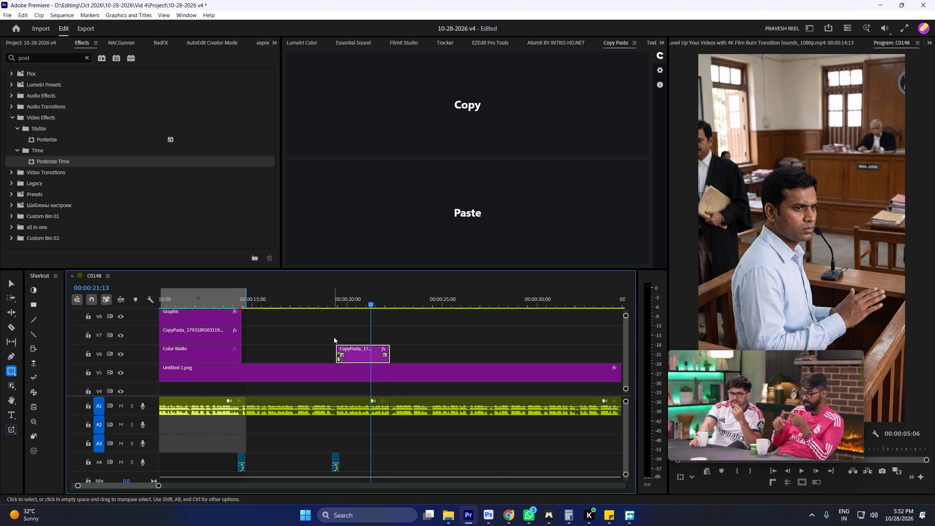
pyautogui.keyDown('ctrl'); pyautogui.scroll(13, 334, 337); pyautogui.keyUp('ctrl')
pyautogui.keyDown('alt'); pyautogui.scroll(-6, 330, 338); pyautogui.keyUp('alt')
pyautogui.scroll(6, 266, 345)
pyautogui.scroll(-3, 219, 359)
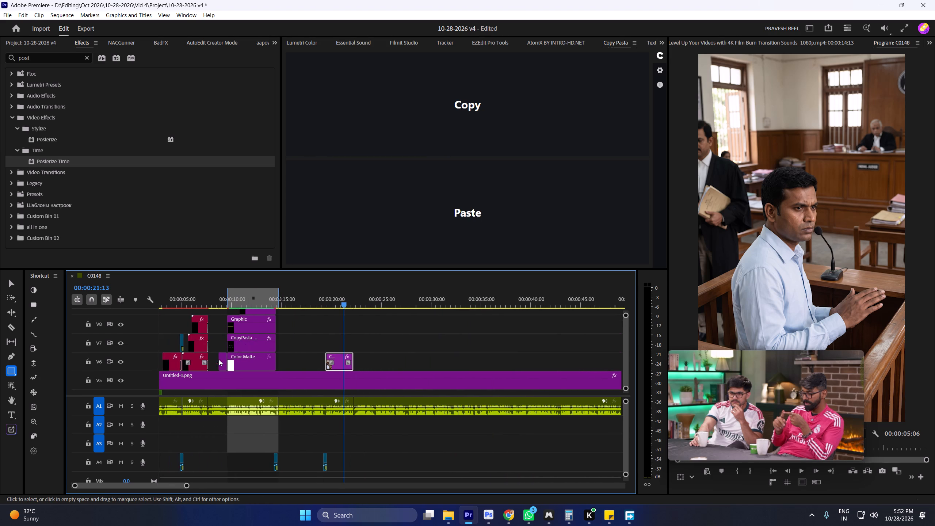
pyautogui.keyDown('ctrl'); pyautogui.scroll(-7, 219, 359); pyautogui.keyUp('ctrl')
pyautogui.scroll(11, 220, 356)
pyautogui.keyDown('ctrl'); pyautogui.scroll(-5, 228, 353); pyautogui.keyUp('ctrl')
pyautogui.keyDown('ctrl'); pyautogui.scroll(10, 228, 353); pyautogui.keyUp('ctrl')
pyautogui.keyDown('ctrl'); pyautogui.scroll(-6, 229, 353); pyautogui.keyUp('ctrl')
pyautogui.scroll(-2, 366, 328)
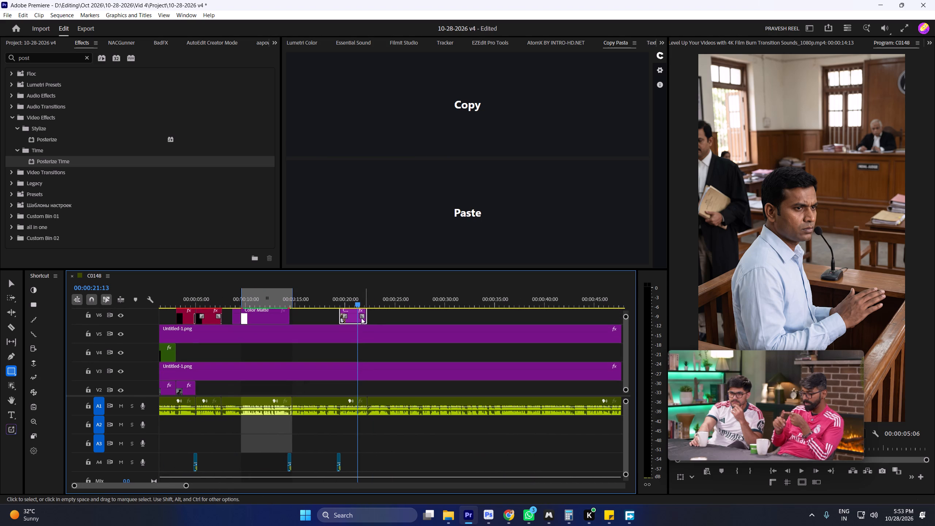
pyautogui.moveTo(356, 317); pyautogui.dragTo(357, 385)
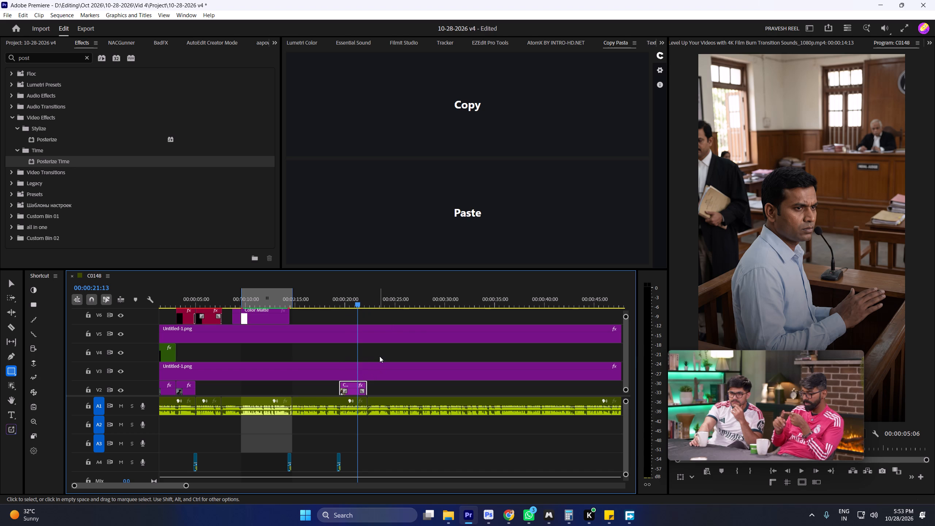
# Place Texturelabs_Glass_158XL.jpg on V4 above the courtroom image and trim it to the same length.
pyautogui.click(47, 42)
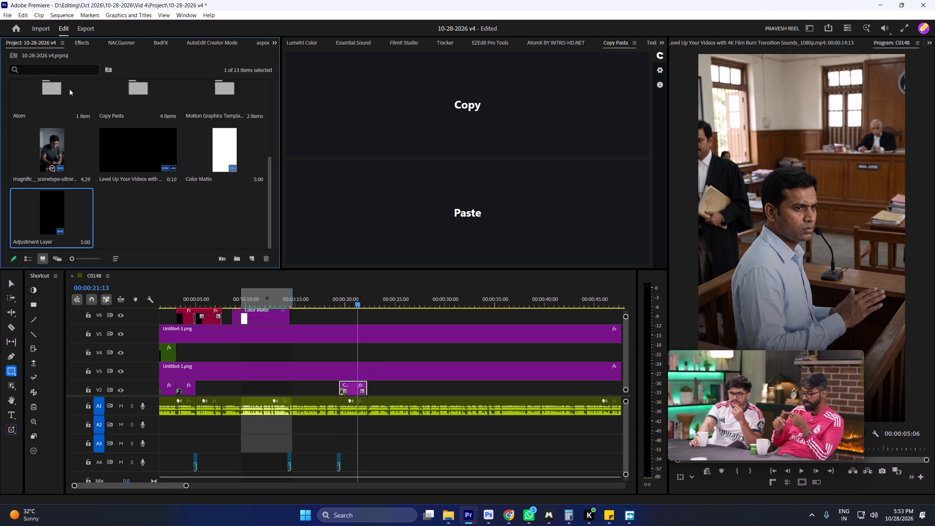
pyautogui.scroll(-3, 137, 146)
pyautogui.scroll(6, 151, 215)
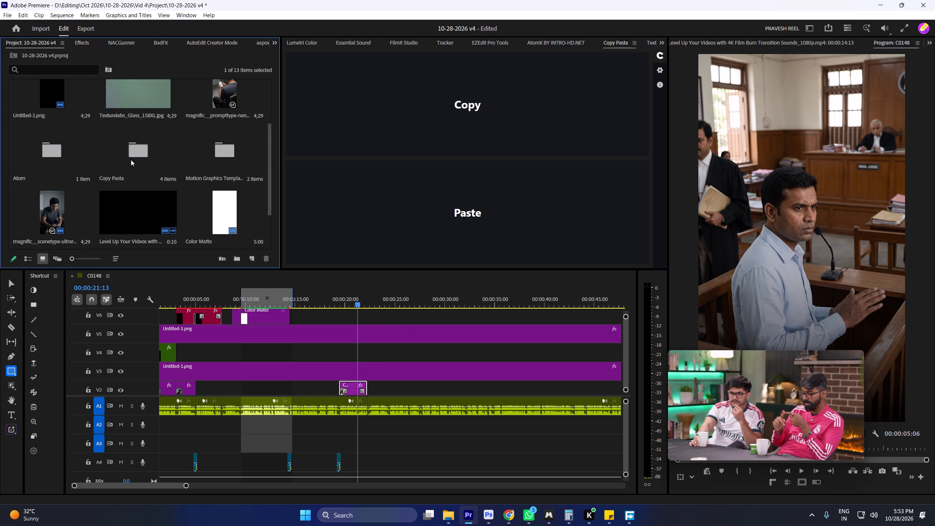
pyautogui.scroll(-5, 131, 160)
pyautogui.scroll(4, 128, 124)
pyautogui.moveTo(136, 164); pyautogui.dragTo(330, 346)
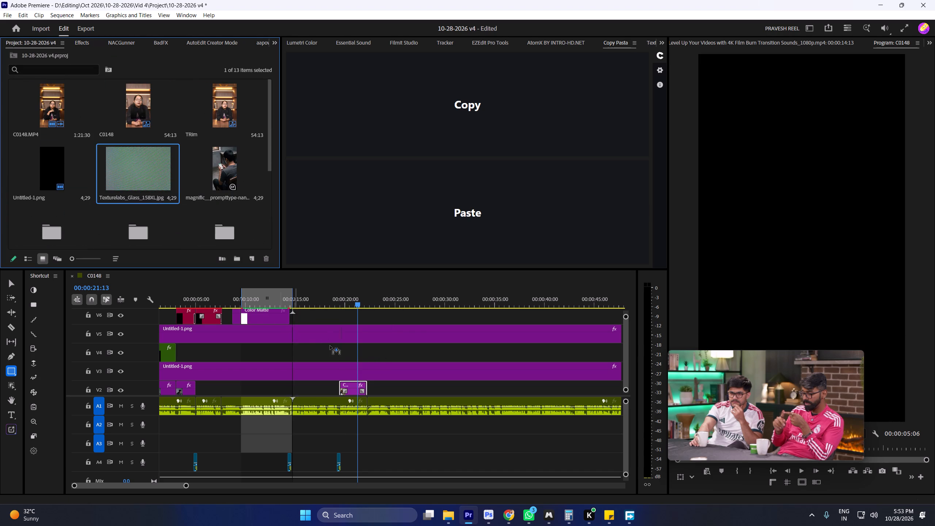
pyautogui.moveTo(330, 346); pyautogui.dragTo(340, 353)
pyautogui.moveTo(387, 346); pyautogui.dragTo(367, 349)
# Set the glass texture clip's blend mode to Overlay and preview the result from the start of the courtroom shot.
pyautogui.click(349, 349)
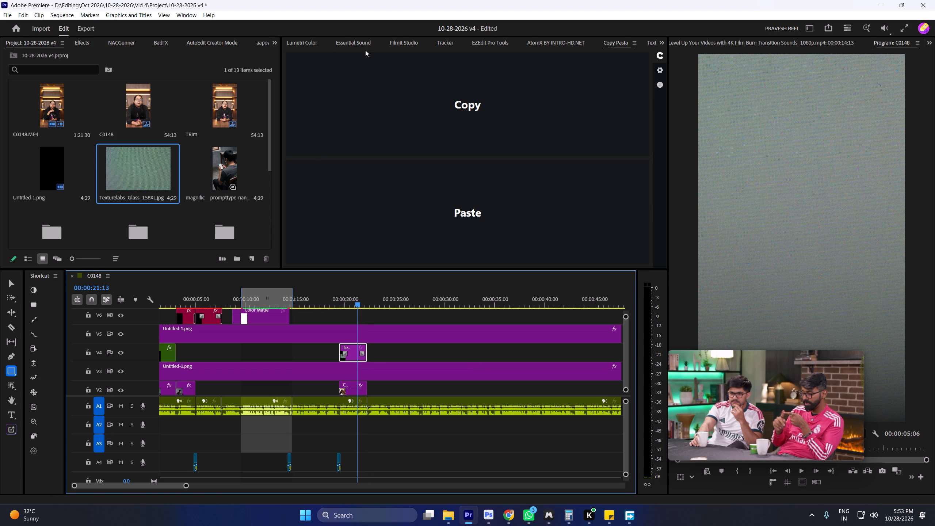
pyautogui.click(364, 47)
pyautogui.click(308, 39)
pyautogui.click(294, 44)
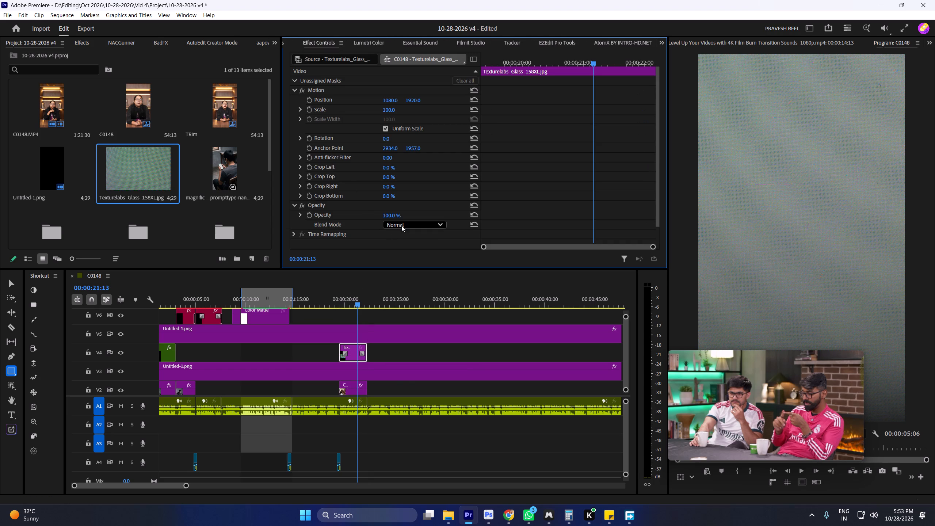
pyautogui.click(401, 225)
pyautogui.click(405, 385)
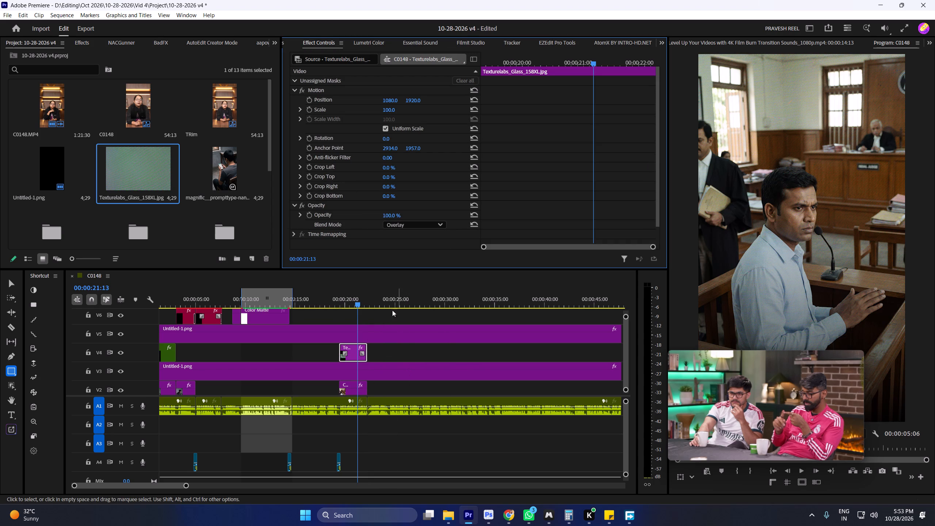
pyautogui.click(338, 305)
pyautogui.press('space')
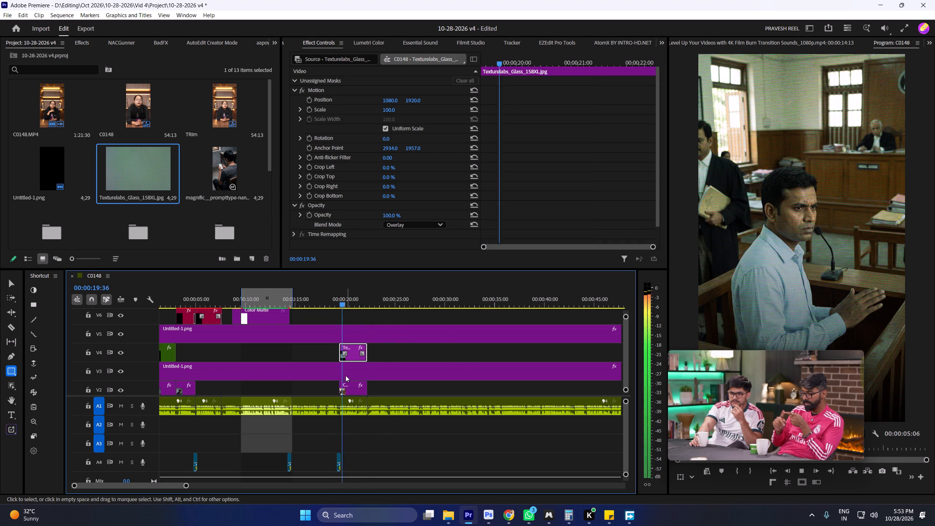
pyautogui.press('space')
# Apply the 11 Zoom in preset to the courtroom image clip on V2 and preview the motion.
pyautogui.click(350, 388)
pyautogui.click(79, 46)
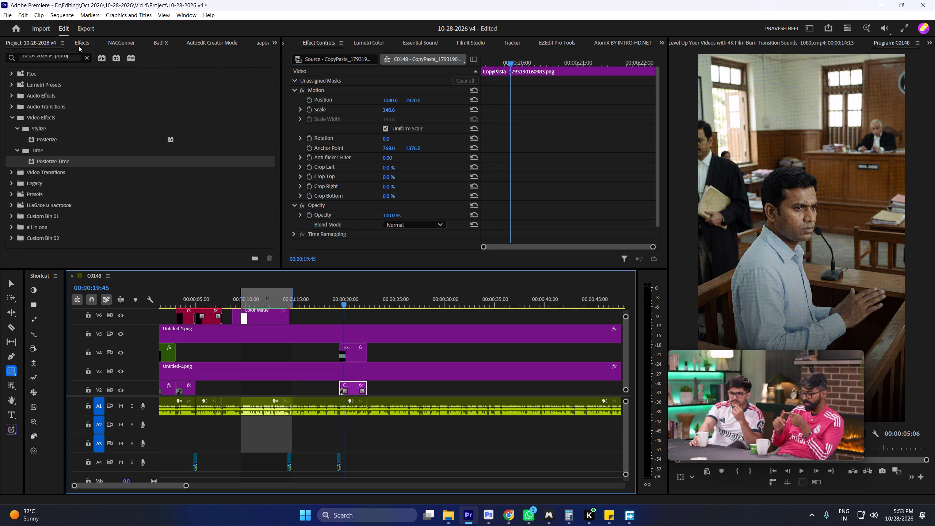
pyautogui.scroll(-3, 27, 143)
pyautogui.click(85, 56)
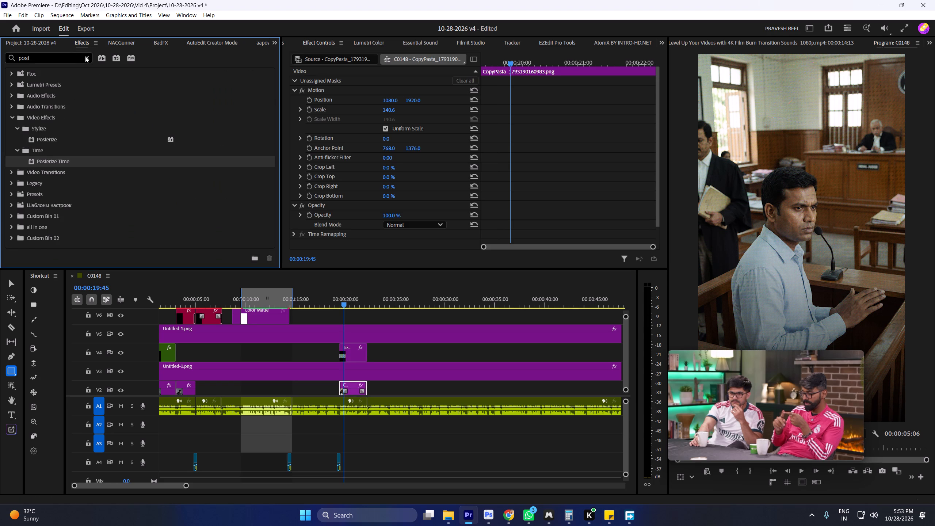
pyautogui.scroll(-15, 12, 138)
pyautogui.scroll(-5, 45, 206)
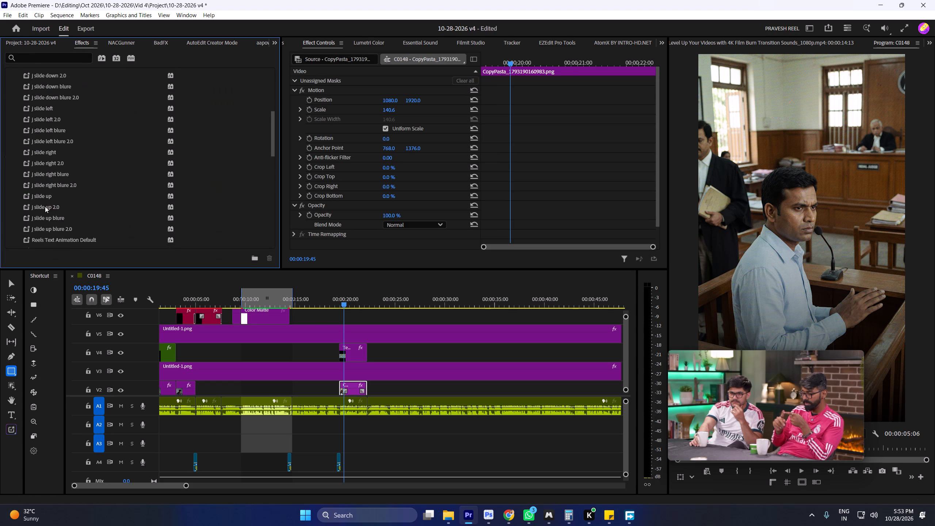
pyautogui.moveTo(60, 217); pyautogui.dragTo(340, 385)
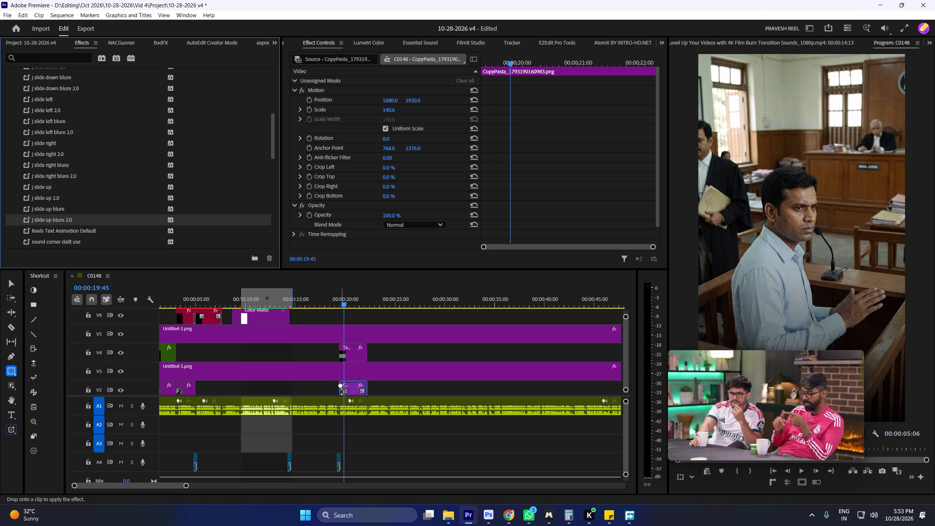
pyautogui.moveTo(340, 385); pyautogui.dragTo(92, 217)
pyautogui.scroll(-13, 77, 132)
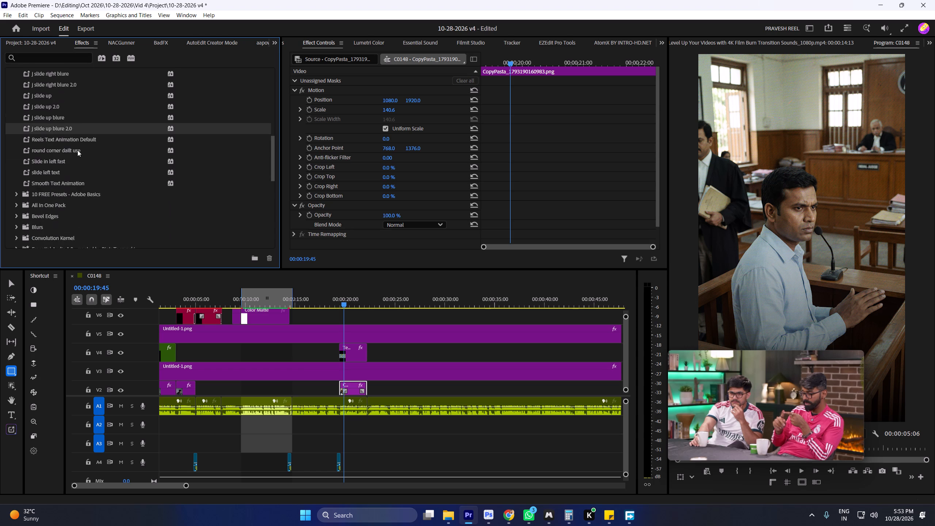
pyautogui.scroll(-3, 77, 150)
pyautogui.scroll(-20, 43, 155)
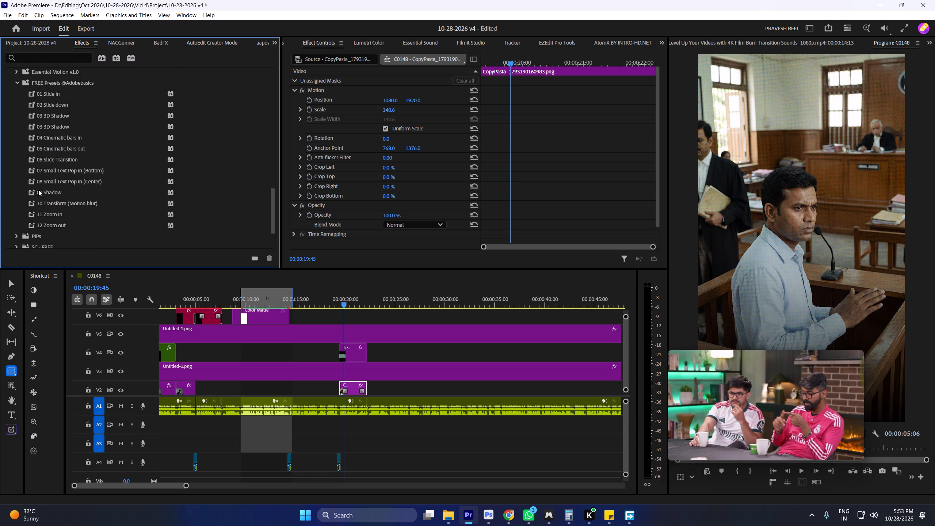
pyautogui.moveTo(54, 185); pyautogui.dragTo(344, 384)
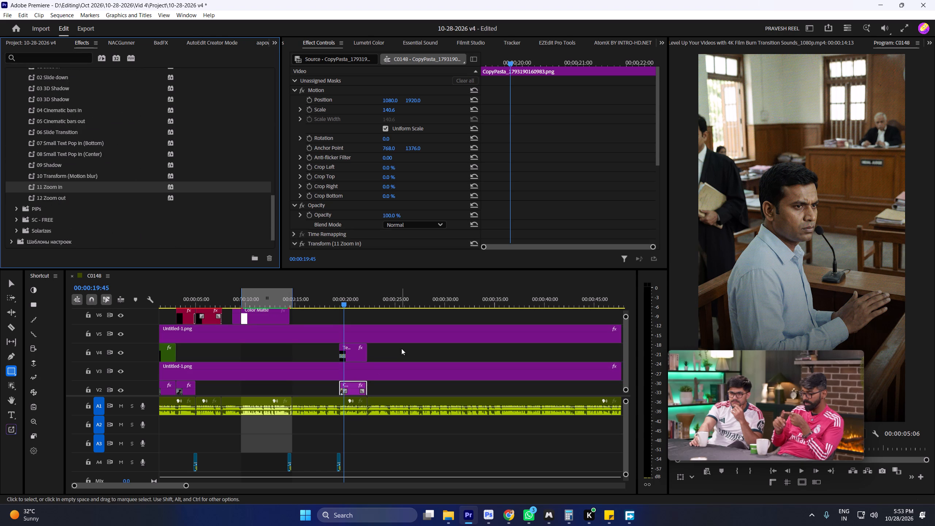
pyautogui.click(401, 348)
pyautogui.press('space')
pyautogui.press('space')
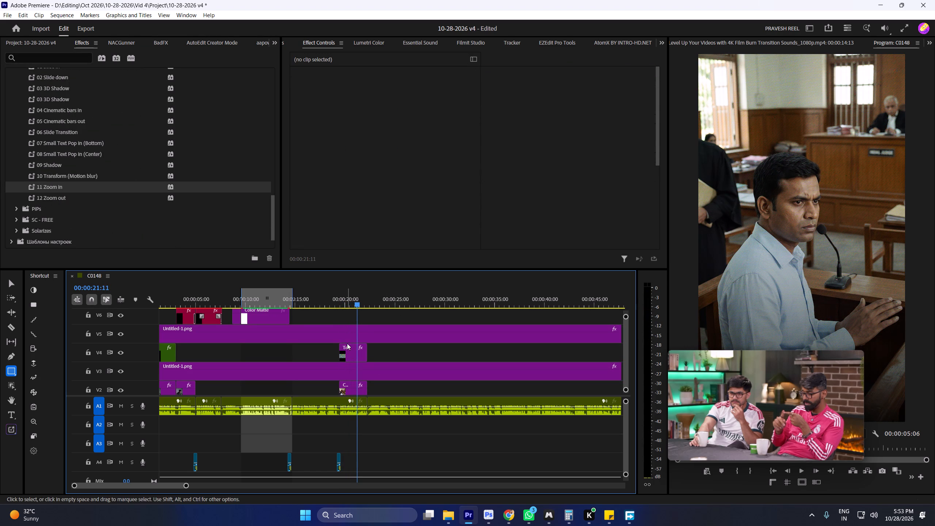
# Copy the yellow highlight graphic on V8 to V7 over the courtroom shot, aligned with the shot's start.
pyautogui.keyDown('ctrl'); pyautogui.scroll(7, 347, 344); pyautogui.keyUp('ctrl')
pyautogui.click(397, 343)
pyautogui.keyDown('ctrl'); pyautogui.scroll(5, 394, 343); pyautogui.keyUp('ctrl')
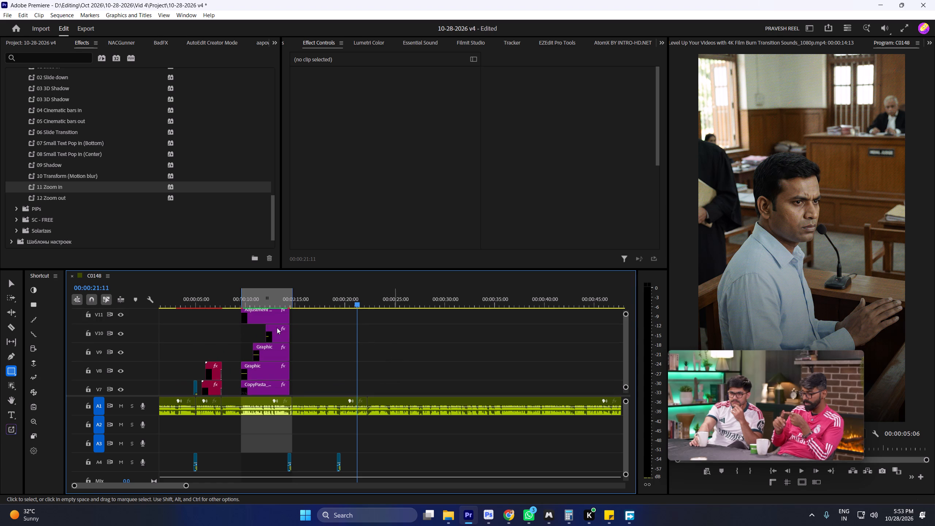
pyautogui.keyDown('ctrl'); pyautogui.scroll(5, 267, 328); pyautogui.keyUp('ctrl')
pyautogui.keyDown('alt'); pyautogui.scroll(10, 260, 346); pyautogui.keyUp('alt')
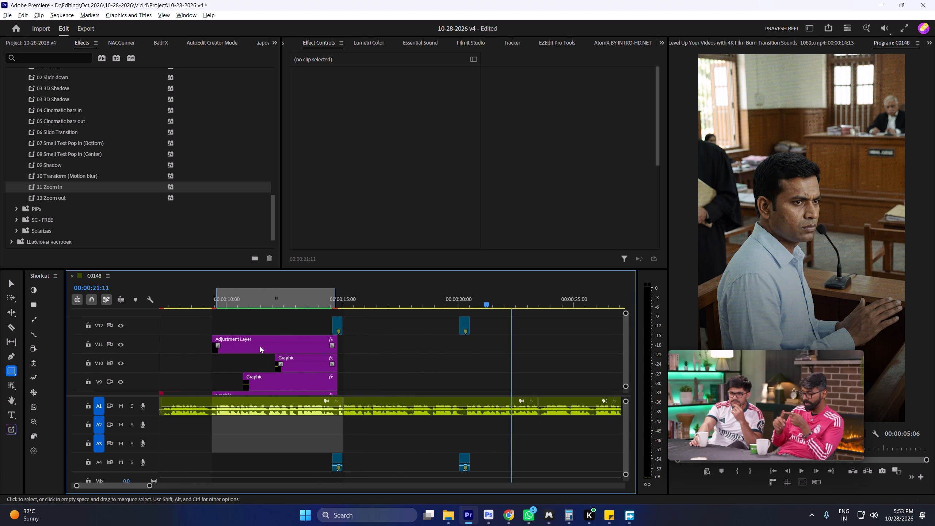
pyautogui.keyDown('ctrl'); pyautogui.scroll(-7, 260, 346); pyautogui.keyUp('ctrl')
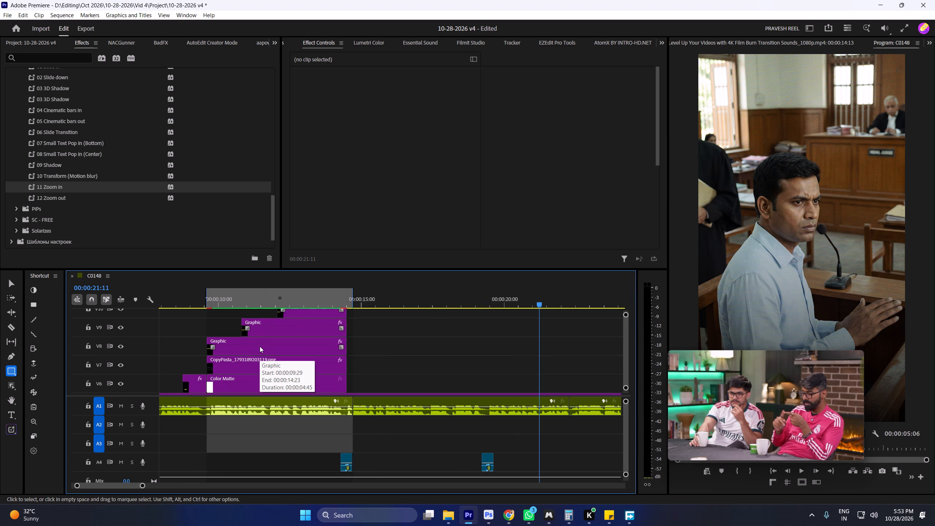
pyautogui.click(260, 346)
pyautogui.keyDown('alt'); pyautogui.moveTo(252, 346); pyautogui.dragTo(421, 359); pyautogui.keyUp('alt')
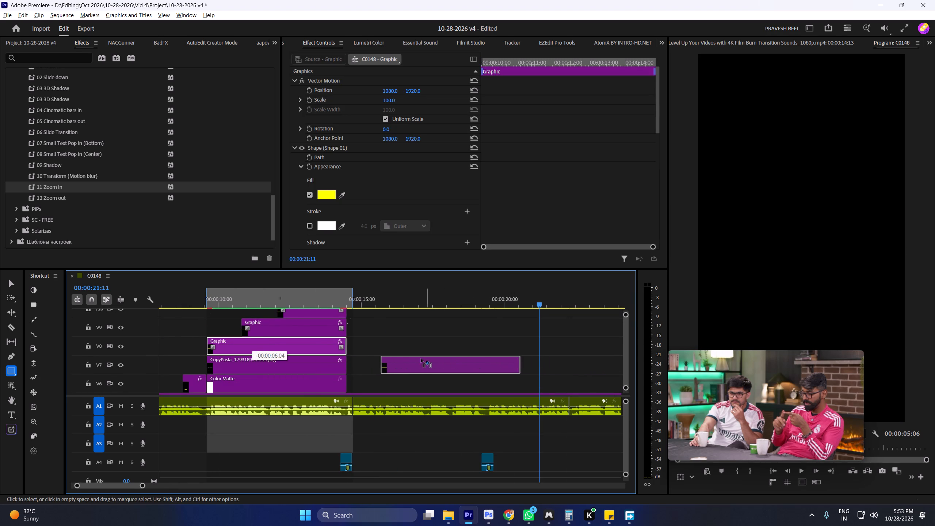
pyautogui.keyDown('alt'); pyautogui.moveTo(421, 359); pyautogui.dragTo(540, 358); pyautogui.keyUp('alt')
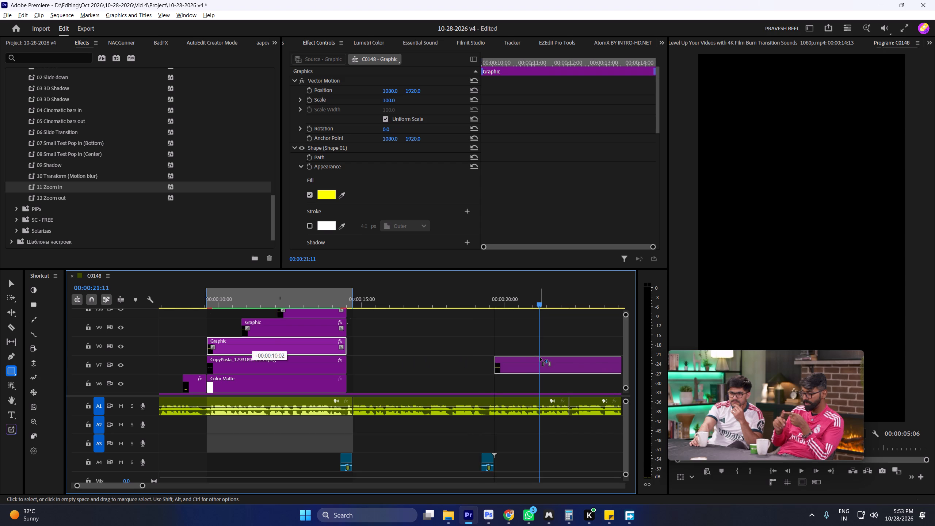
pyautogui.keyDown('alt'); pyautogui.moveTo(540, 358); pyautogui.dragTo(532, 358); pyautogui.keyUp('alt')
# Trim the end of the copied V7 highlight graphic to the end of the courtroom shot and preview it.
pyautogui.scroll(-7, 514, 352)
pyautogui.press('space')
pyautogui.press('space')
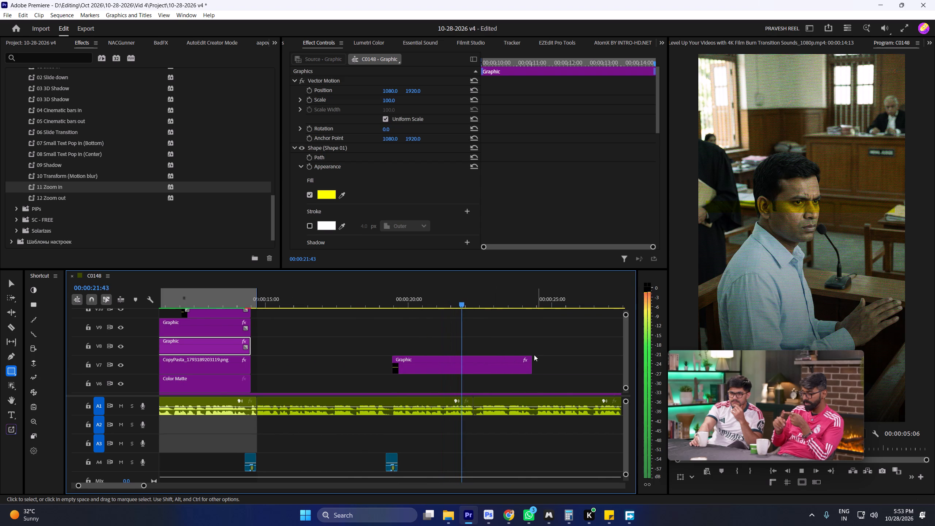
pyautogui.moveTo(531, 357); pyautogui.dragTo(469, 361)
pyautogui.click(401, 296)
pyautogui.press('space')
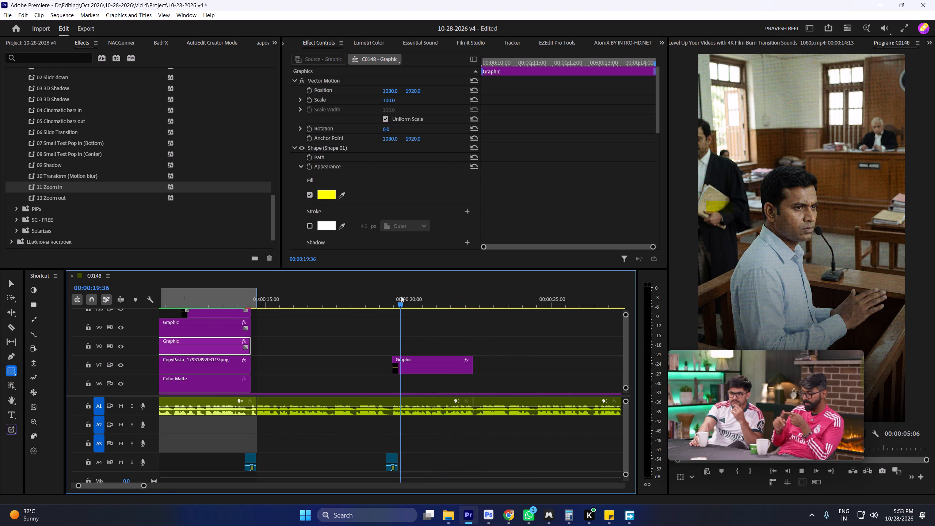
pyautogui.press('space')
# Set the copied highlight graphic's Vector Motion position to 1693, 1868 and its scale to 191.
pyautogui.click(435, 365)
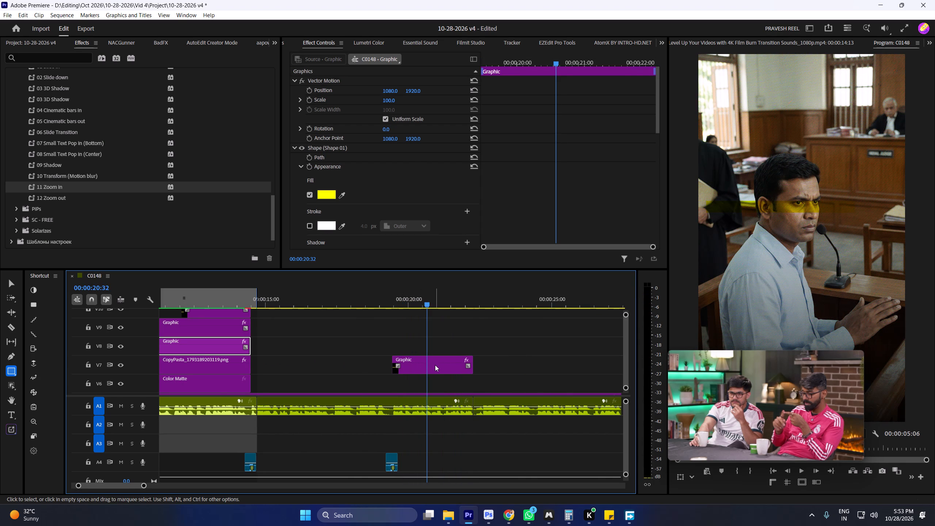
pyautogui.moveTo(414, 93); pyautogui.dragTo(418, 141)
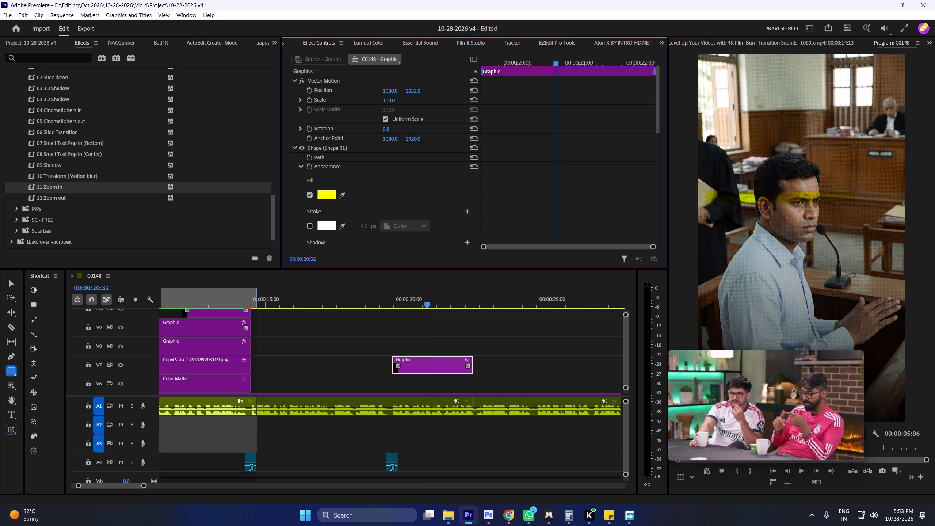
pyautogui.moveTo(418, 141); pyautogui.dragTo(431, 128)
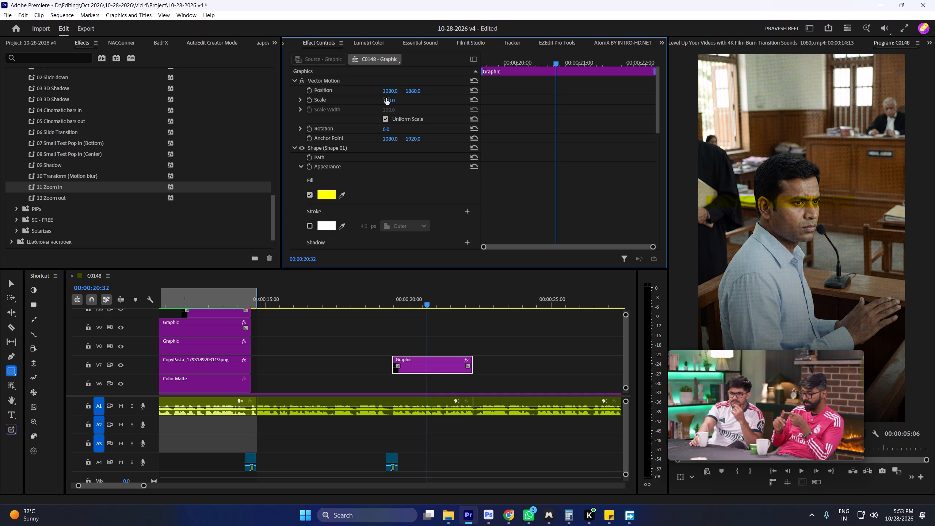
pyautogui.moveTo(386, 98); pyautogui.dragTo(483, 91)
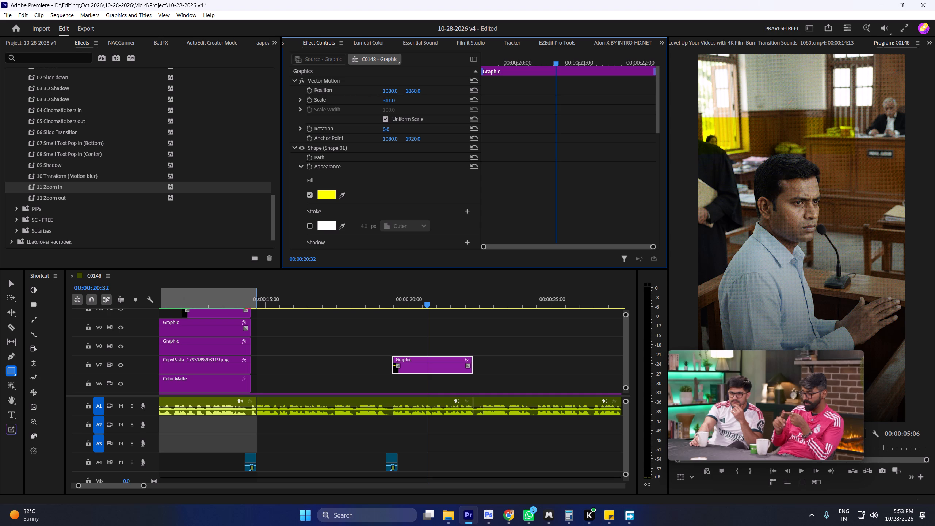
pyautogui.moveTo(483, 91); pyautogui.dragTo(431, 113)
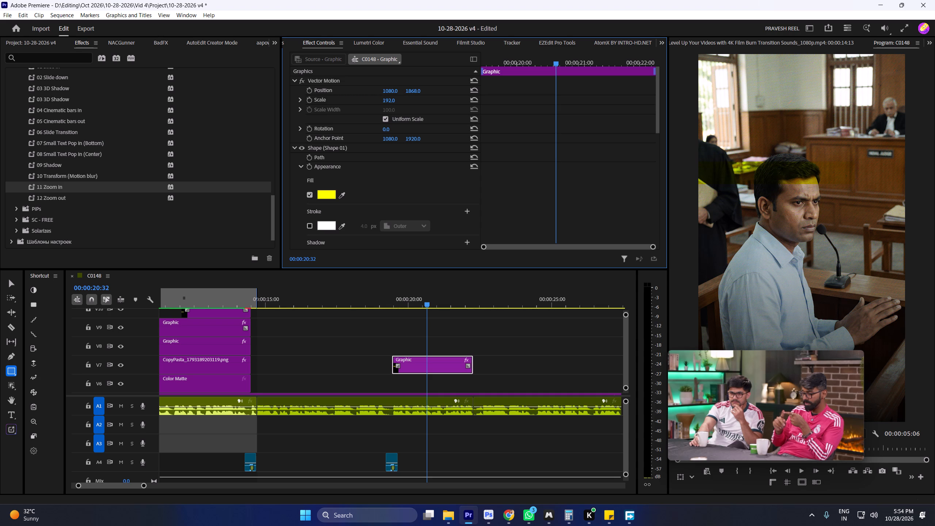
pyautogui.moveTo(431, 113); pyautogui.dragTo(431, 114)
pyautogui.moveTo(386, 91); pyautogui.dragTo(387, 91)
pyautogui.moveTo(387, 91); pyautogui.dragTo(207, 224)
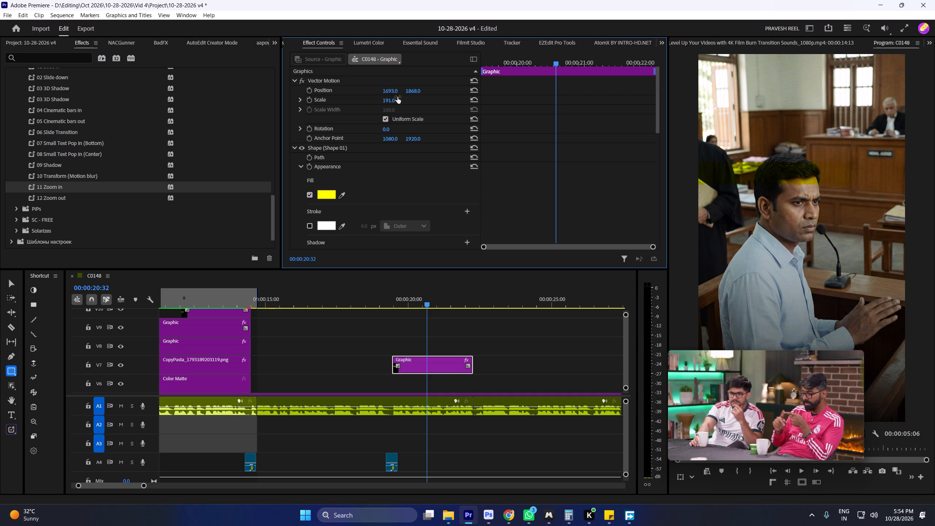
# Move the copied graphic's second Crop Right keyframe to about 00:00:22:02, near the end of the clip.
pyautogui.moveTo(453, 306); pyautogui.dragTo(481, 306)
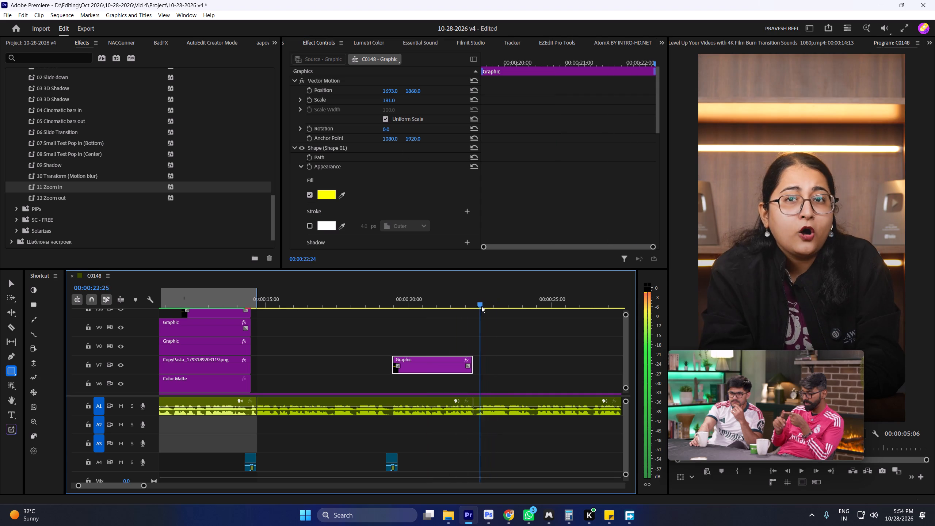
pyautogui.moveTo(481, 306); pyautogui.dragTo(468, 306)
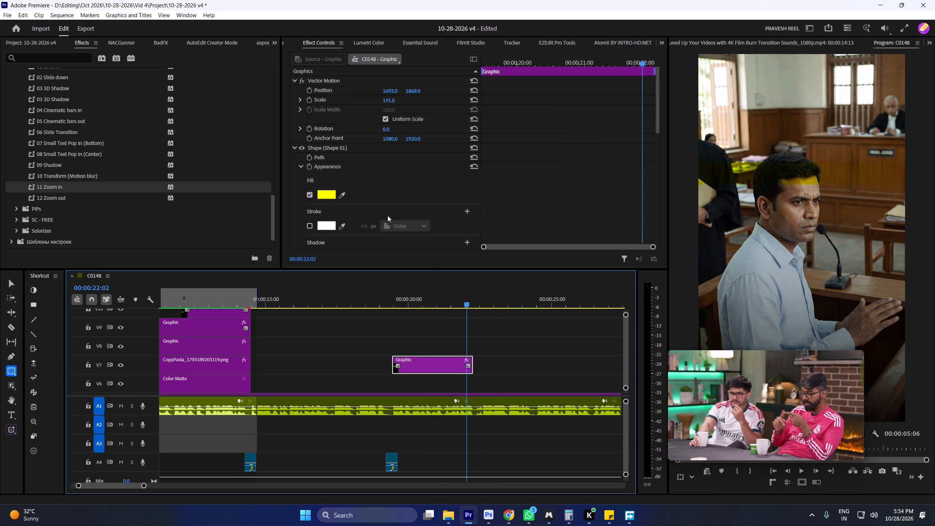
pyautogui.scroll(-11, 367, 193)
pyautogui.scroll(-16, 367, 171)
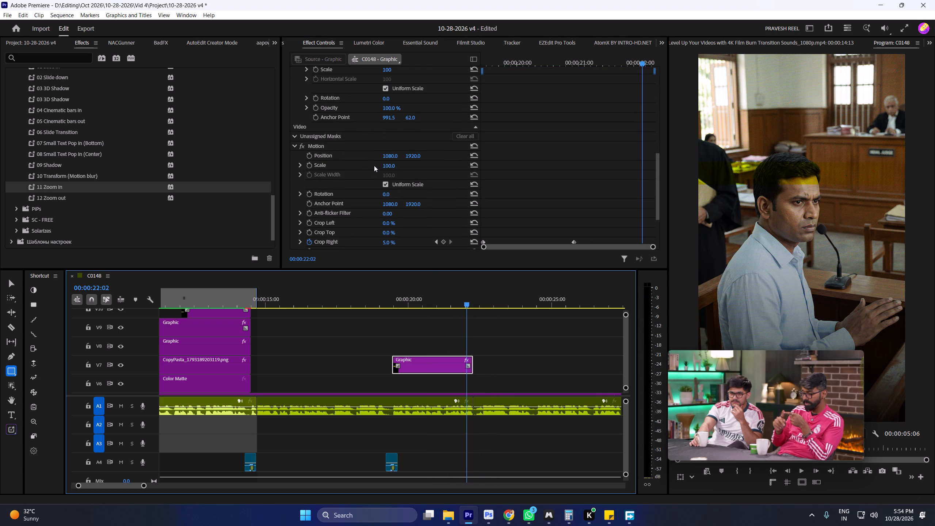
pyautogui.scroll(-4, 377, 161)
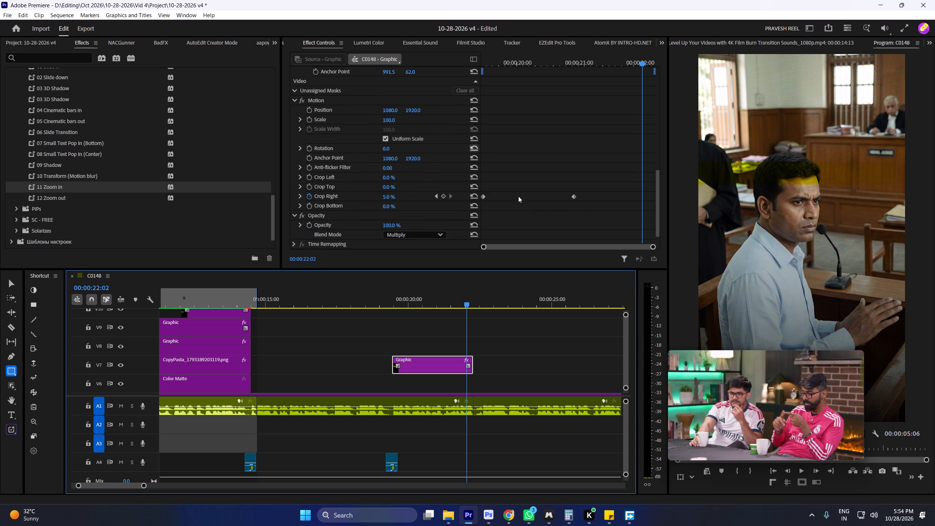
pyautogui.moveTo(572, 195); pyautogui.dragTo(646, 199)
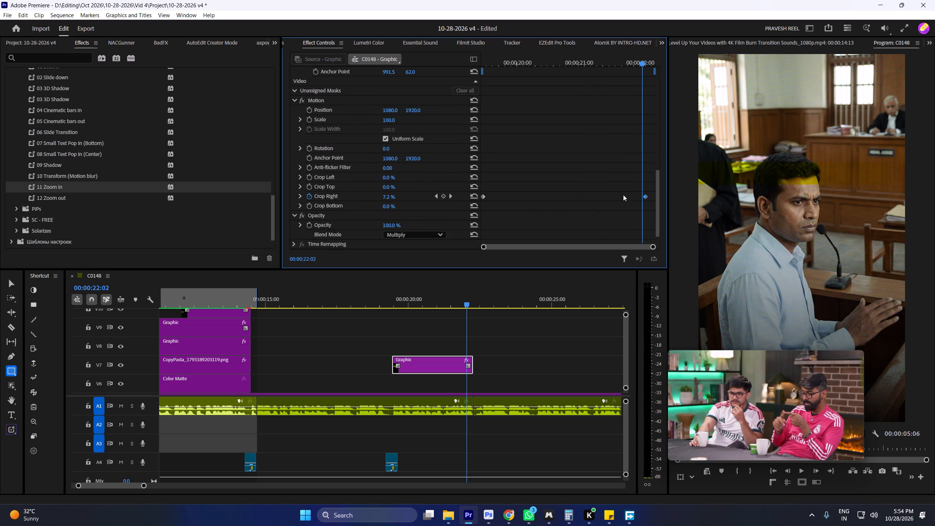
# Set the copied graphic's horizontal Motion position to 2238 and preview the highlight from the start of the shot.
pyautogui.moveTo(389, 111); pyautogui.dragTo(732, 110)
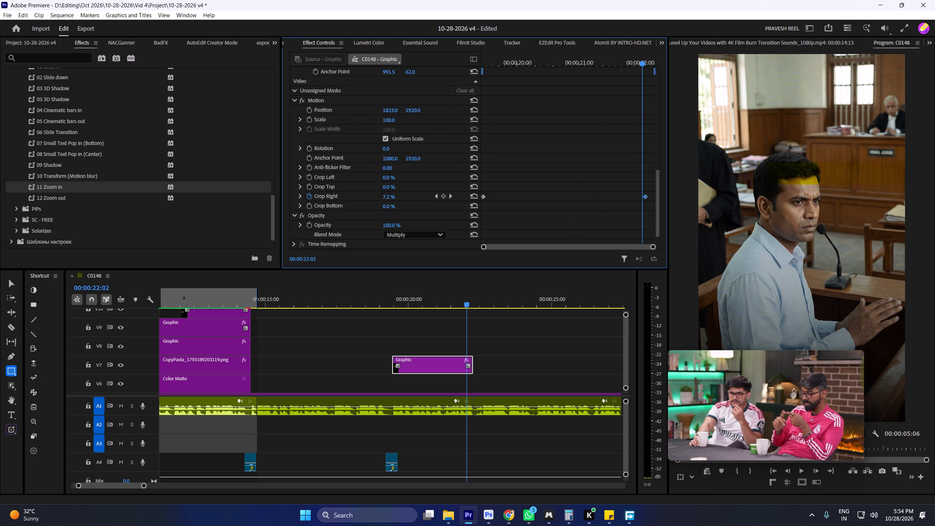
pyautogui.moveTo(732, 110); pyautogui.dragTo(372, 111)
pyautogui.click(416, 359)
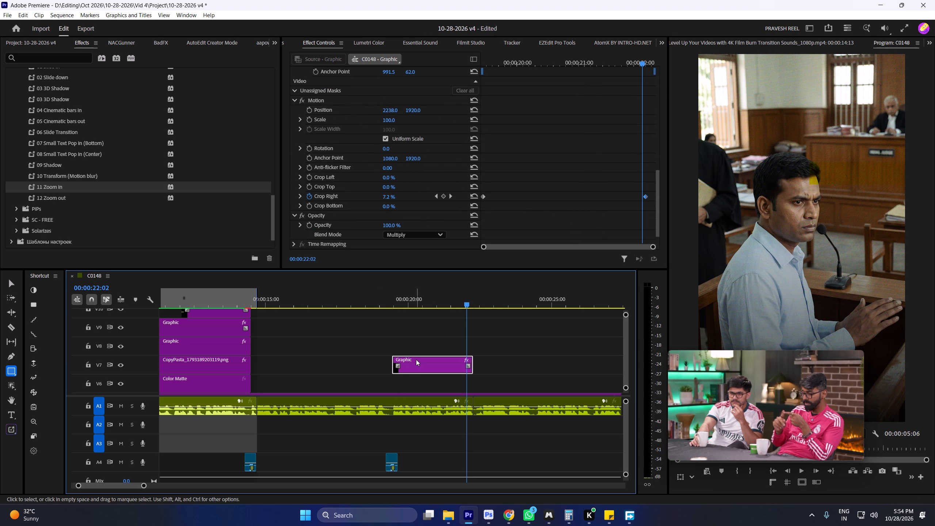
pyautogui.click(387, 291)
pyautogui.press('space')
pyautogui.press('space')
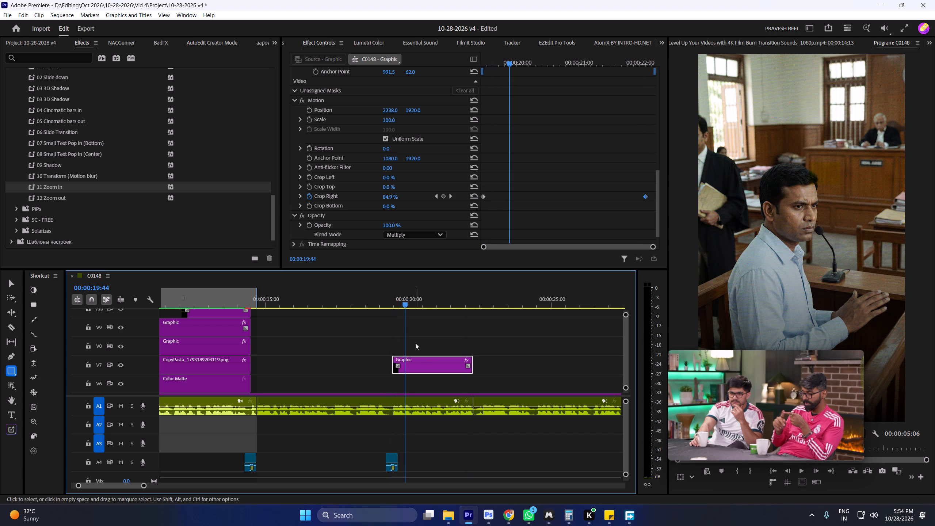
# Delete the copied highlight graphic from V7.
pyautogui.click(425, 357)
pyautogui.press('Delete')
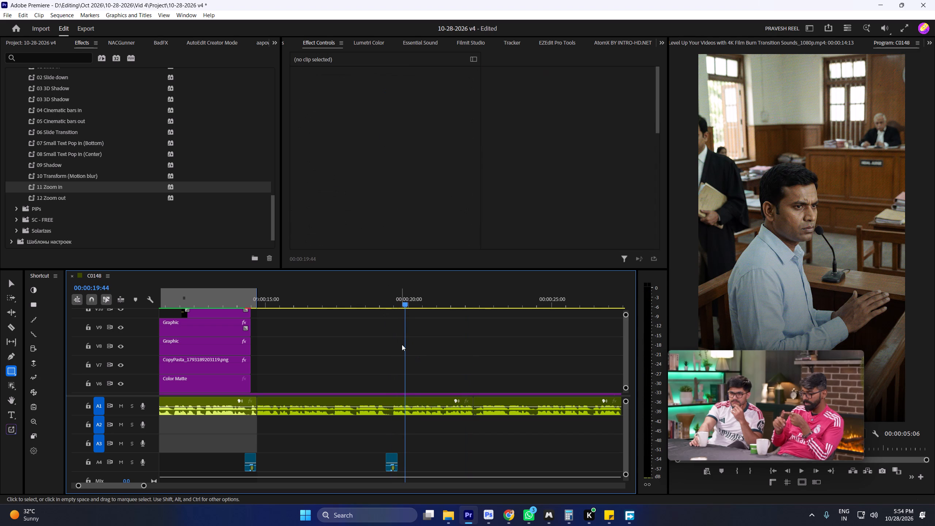
# Draw a full-width horizontal rectangle bar across the man's face in the courtroom shot at 00:00:21:01.
pyautogui.press('space')
pyautogui.press('space')
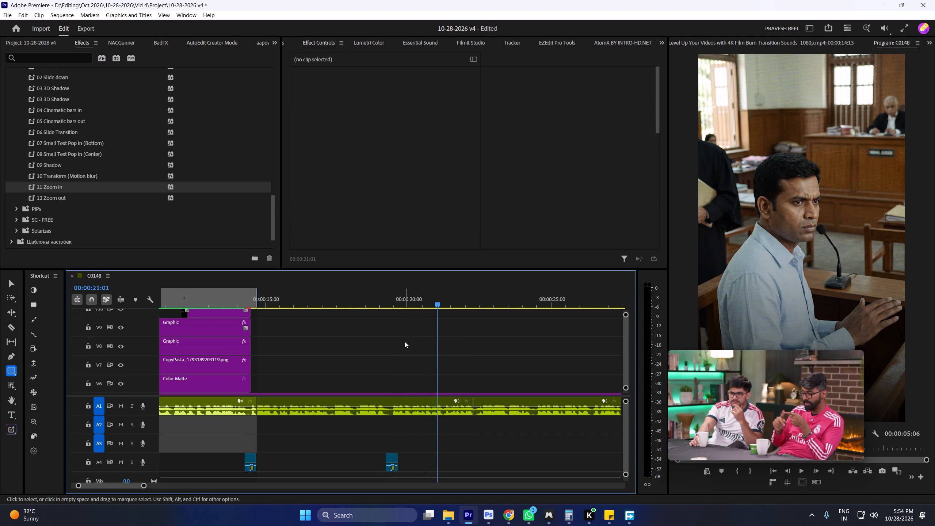
pyautogui.keyDown('ctrl'); pyautogui.scroll(-9, 405, 342); pyautogui.keyUp('ctrl')
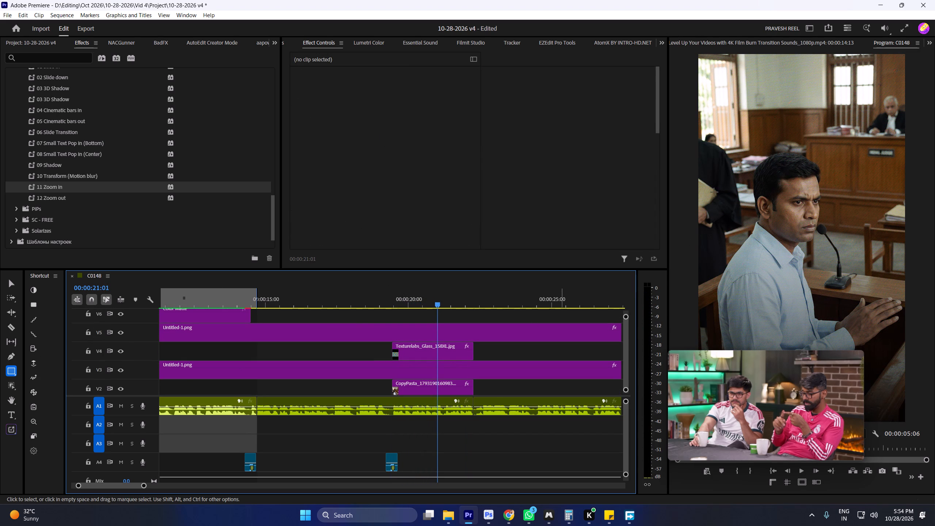
pyautogui.moveTo(698, 192); pyautogui.dragTo(911, 206)
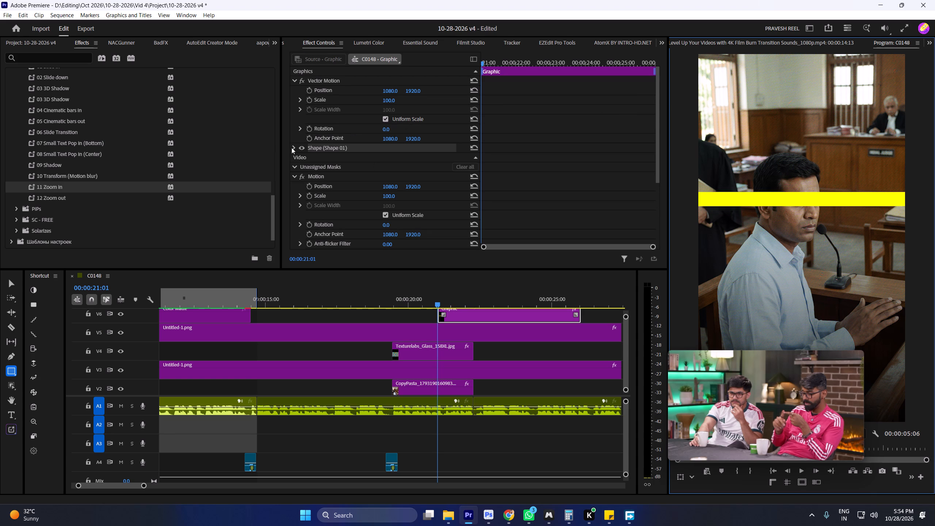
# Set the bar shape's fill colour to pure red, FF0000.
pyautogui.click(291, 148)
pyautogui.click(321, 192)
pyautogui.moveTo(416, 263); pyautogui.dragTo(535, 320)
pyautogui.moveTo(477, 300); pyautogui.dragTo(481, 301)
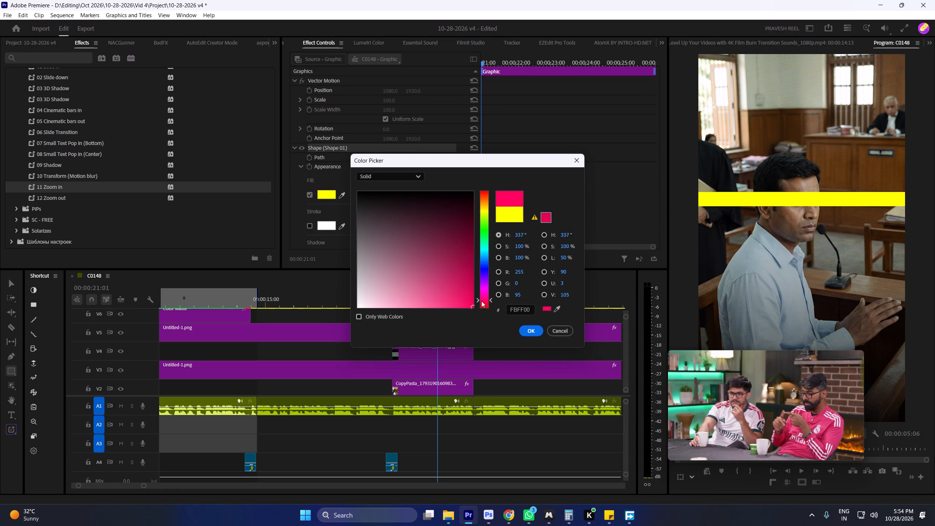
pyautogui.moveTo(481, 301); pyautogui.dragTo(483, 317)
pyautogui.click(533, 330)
# Set the bar graphic's opacity blend mode to Multiply.
pyautogui.scroll(-9, 381, 180)
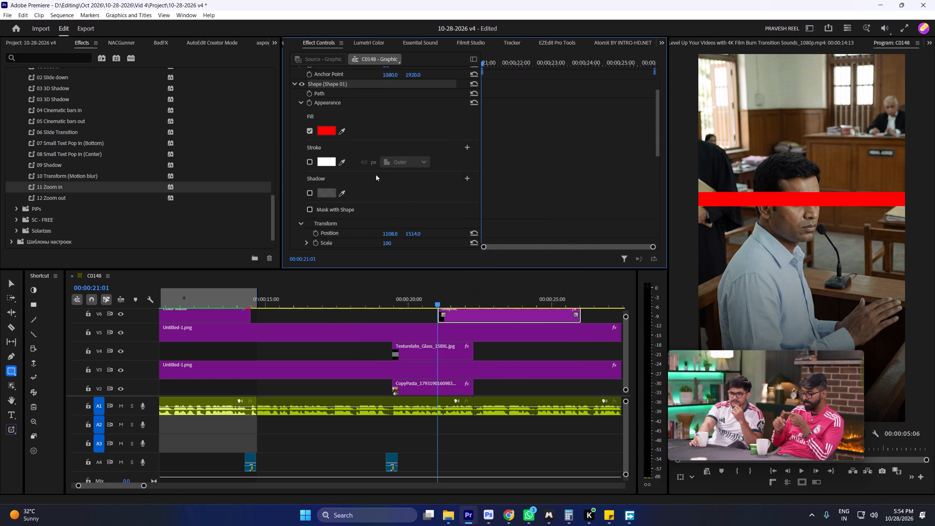
pyautogui.scroll(-3, 376, 175)
pyautogui.scroll(-20, 376, 172)
pyautogui.scroll(-5, 376, 172)
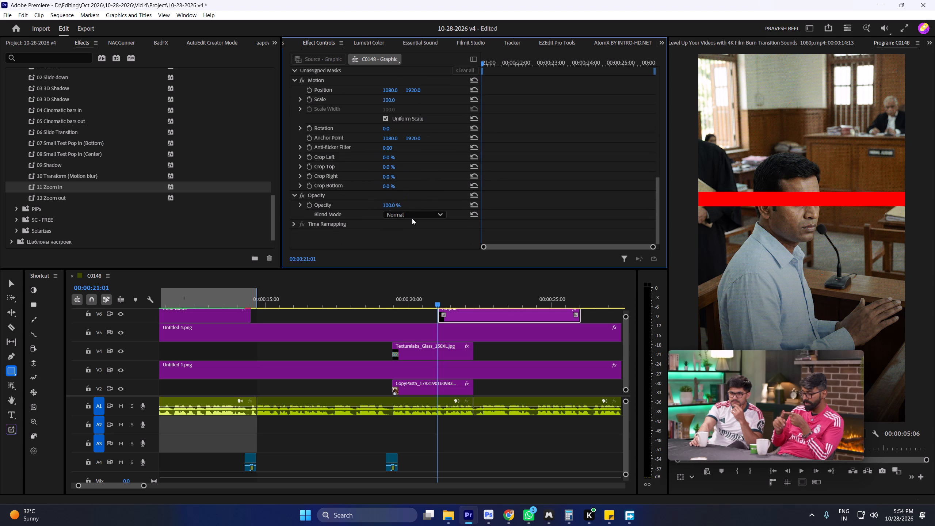
pyautogui.click(411, 217)
pyautogui.click(419, 270)
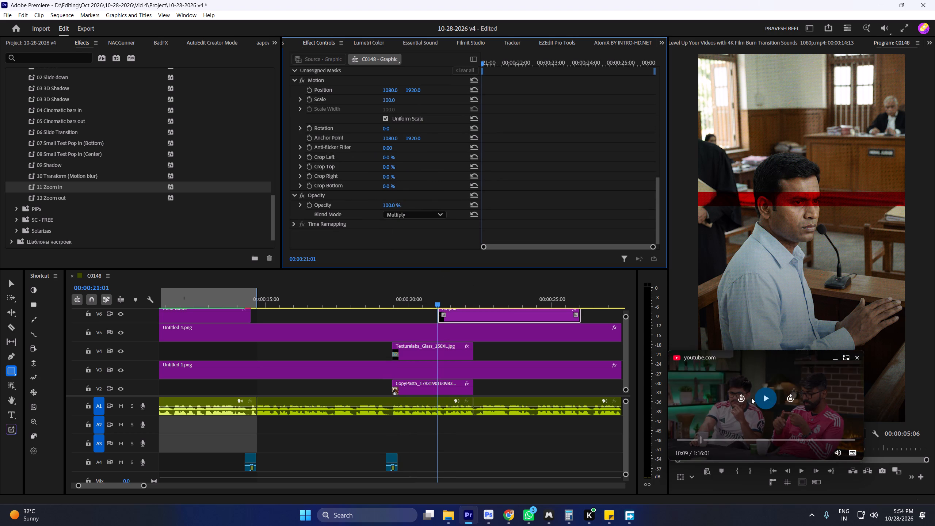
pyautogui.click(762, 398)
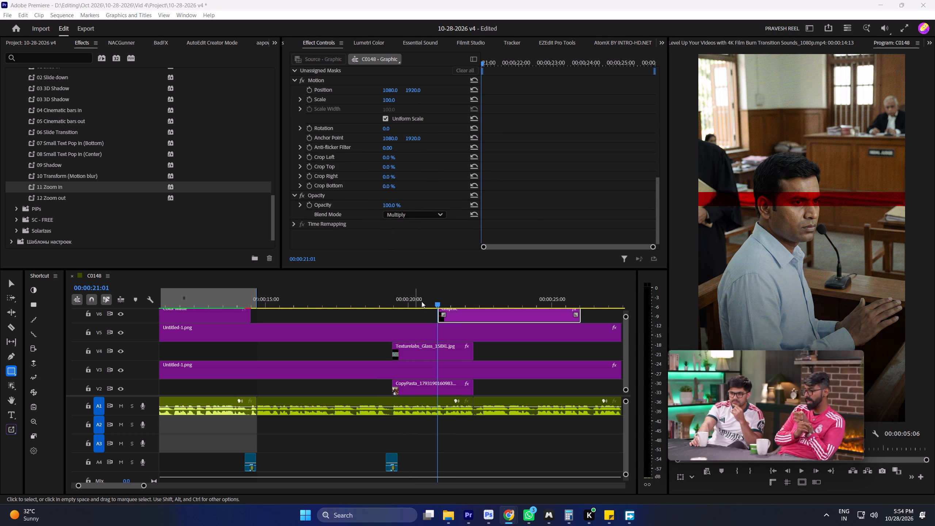
# Apply a Lumetri Color correction with Highlights at -0.8 to the courtroom image clip on V2.
pyautogui.click(425, 301)
pyautogui.press('space')
pyautogui.press('space')
pyautogui.moveTo(423, 296); pyautogui.dragTo(430, 300)
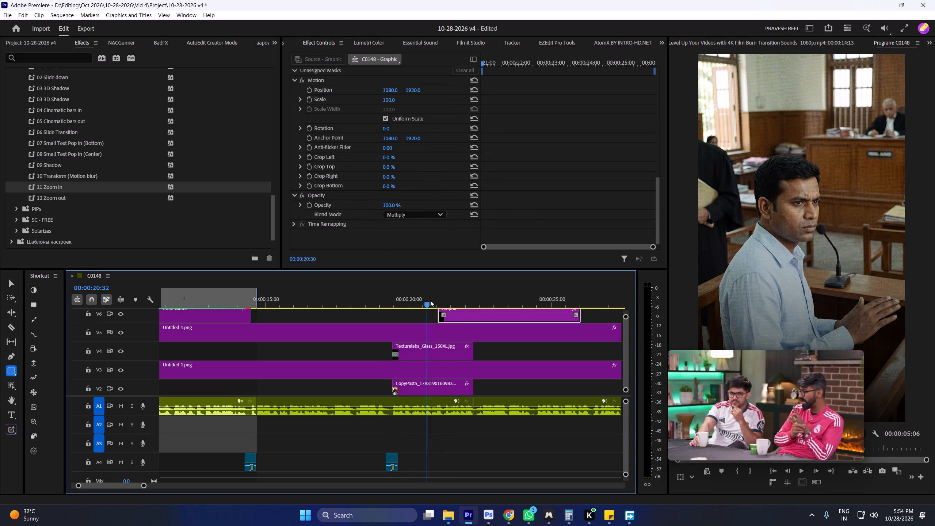
pyautogui.moveTo(430, 300); pyautogui.dragTo(434, 303)
pyautogui.click(433, 382)
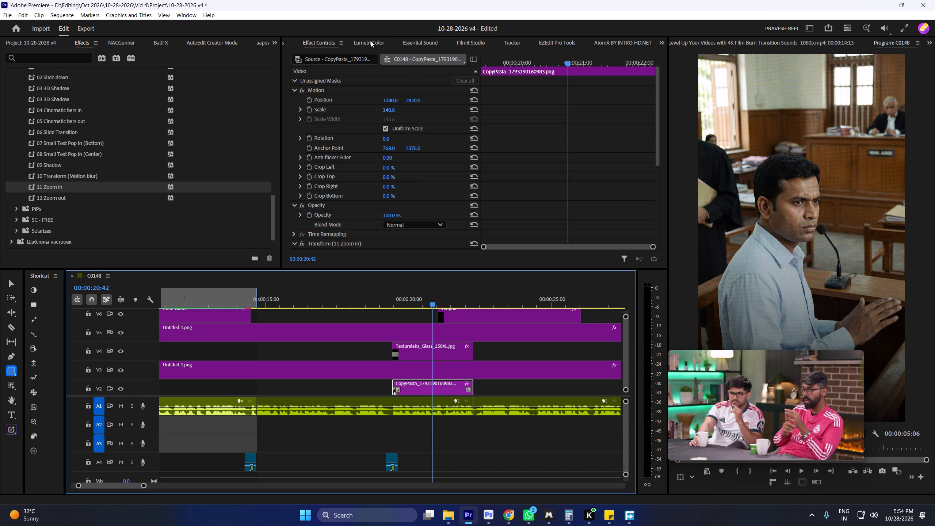
pyautogui.click(371, 41)
pyautogui.click(489, 111)
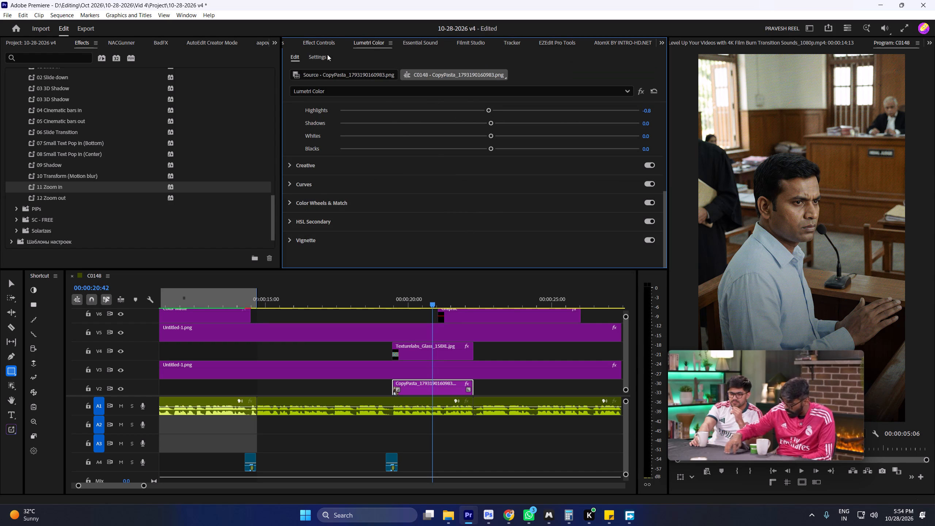
# Add a starting Lumetri Saturation keyframe of 100 to the courtroom image at 00:00:20:38.
pyautogui.click(320, 42)
pyautogui.scroll(-20, 396, 200)
pyautogui.scroll(-7, 396, 200)
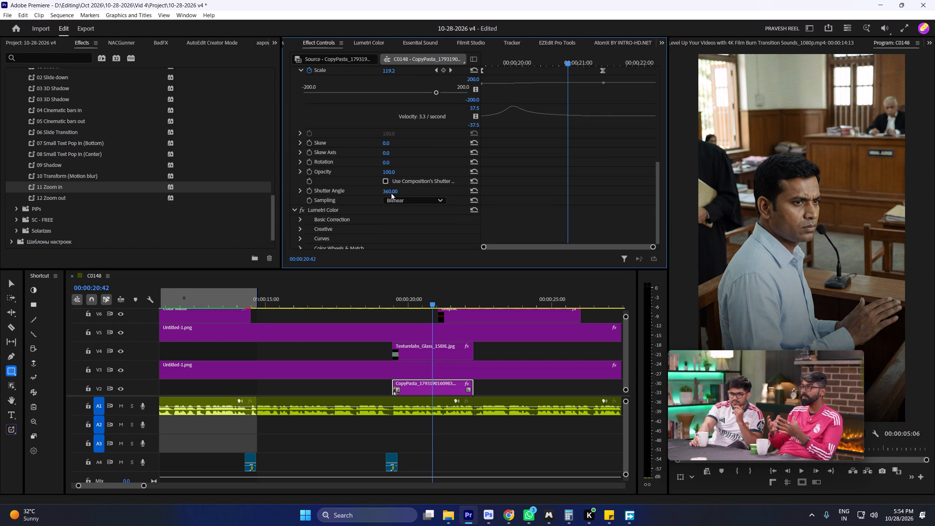
pyautogui.scroll(-2, 391, 193)
pyautogui.click(299, 218)
pyautogui.scroll(-5, 377, 197)
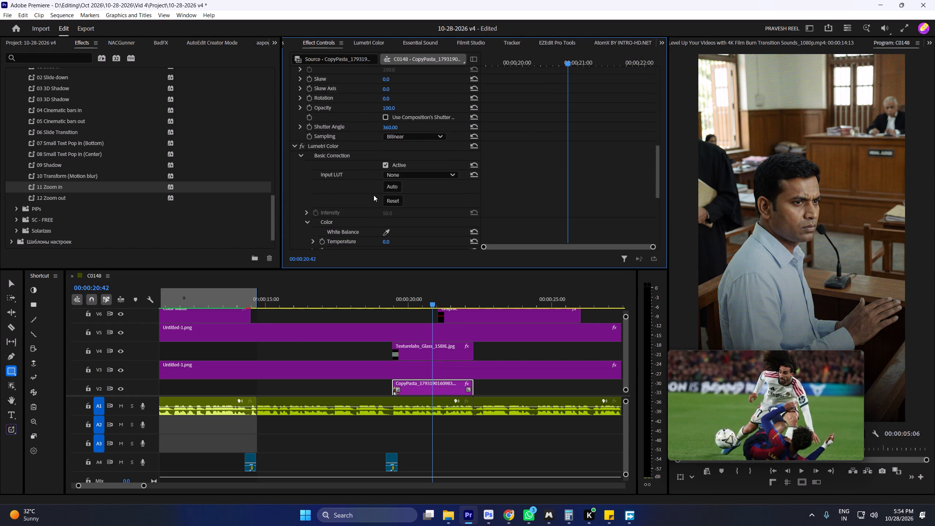
pyautogui.scroll(-12, 374, 195)
pyautogui.click(415, 298)
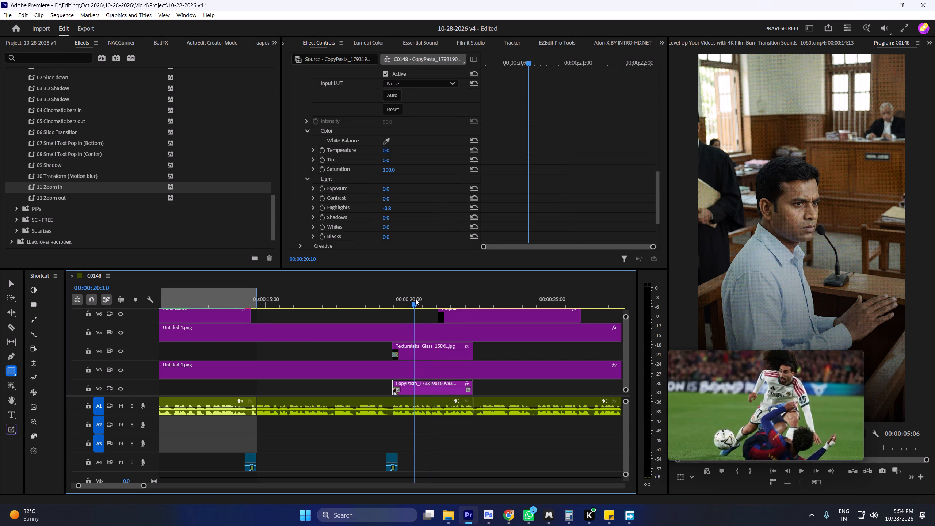
pyautogui.press('space')
pyautogui.press('space')
pyautogui.press('space')
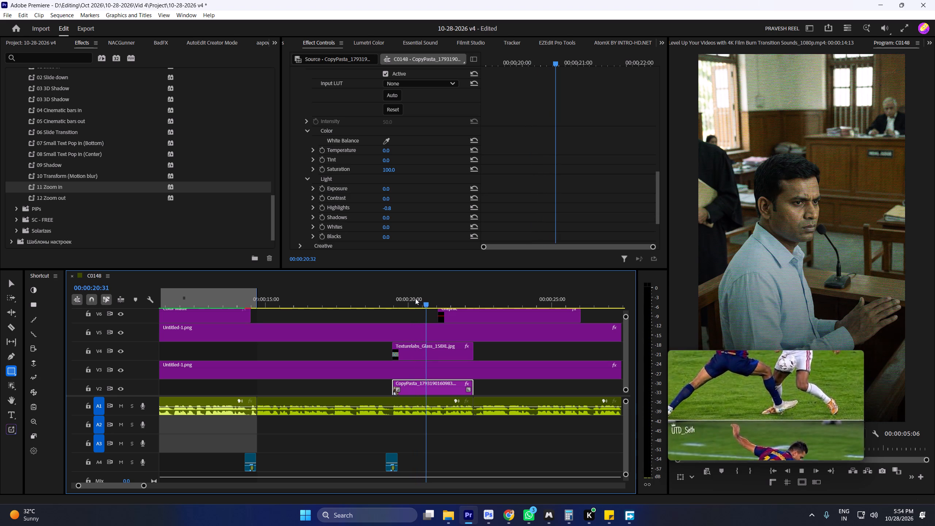
pyautogui.press('space')
pyautogui.click(324, 169)
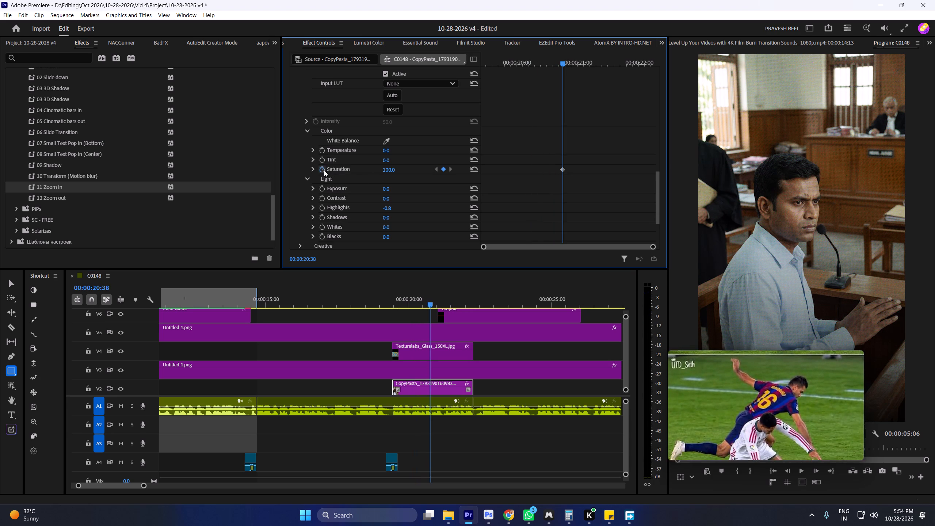
# Add a Saturation keyframe of 0 at 00:00:20:47, shift it slightly later, and preview the fade to black and white.
pyautogui.press('space')
pyautogui.press('space')
pyautogui.moveTo(392, 169); pyautogui.dragTo(374, 169)
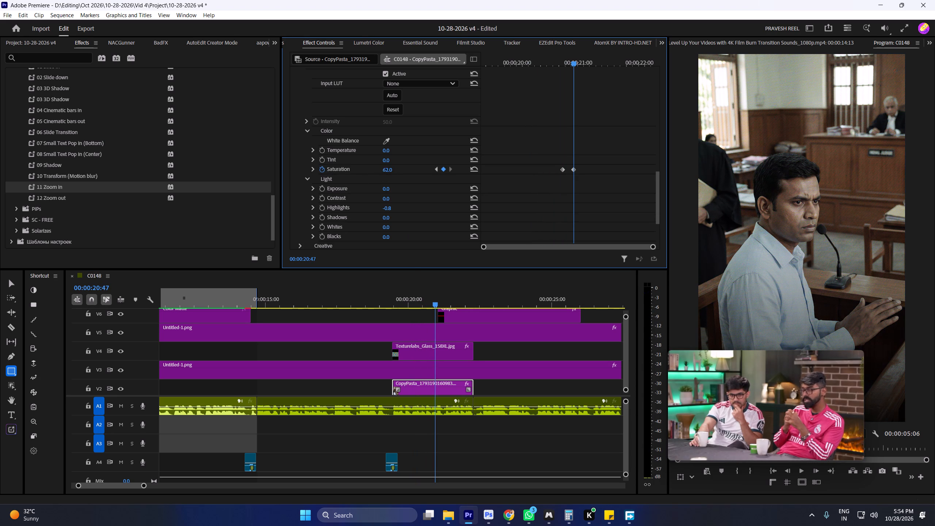
pyautogui.moveTo(374, 169); pyautogui.dragTo(325, 169)
pyautogui.moveTo(576, 167); pyautogui.dragTo(577, 167)
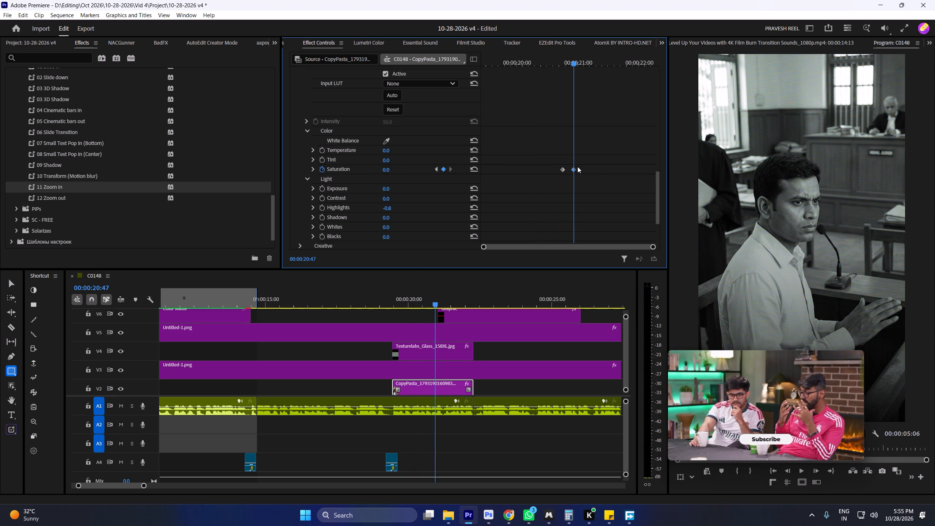
pyautogui.moveTo(577, 167); pyautogui.dragTo(582, 168)
pyautogui.click(423, 301)
pyautogui.press('space')
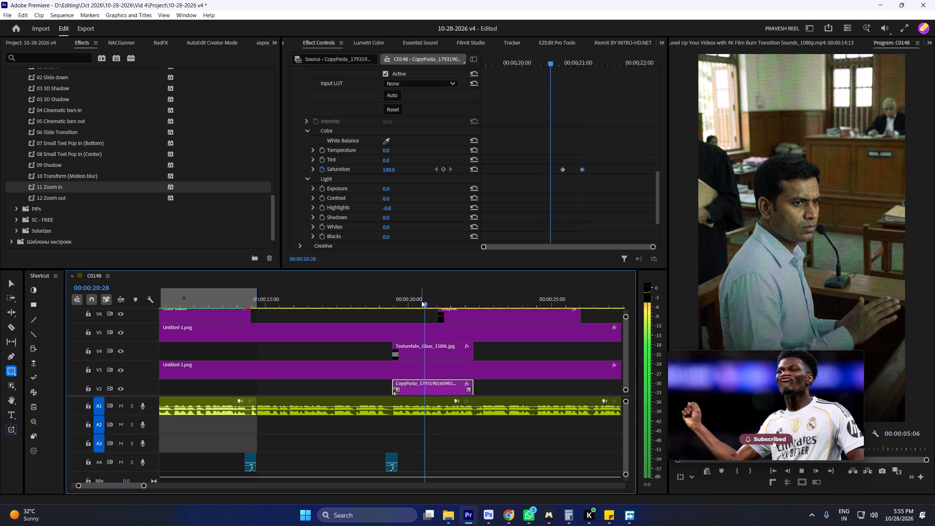
pyautogui.press('space')
# Add a transition about half a second long at the start of the bar graphic on V6 and preview it.
pyautogui.click(463, 312)
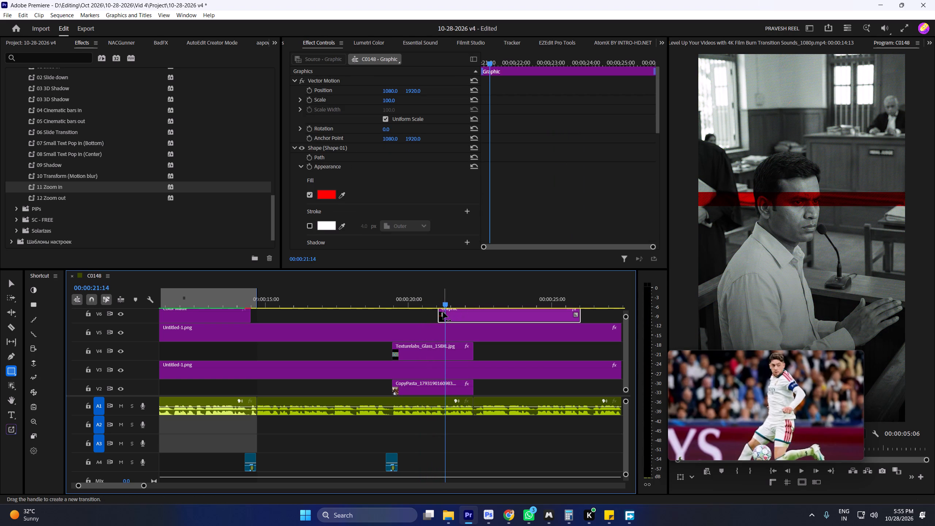
pyautogui.moveTo(443, 312); pyautogui.dragTo(455, 312)
pyautogui.click(436, 303)
pyautogui.press('space')
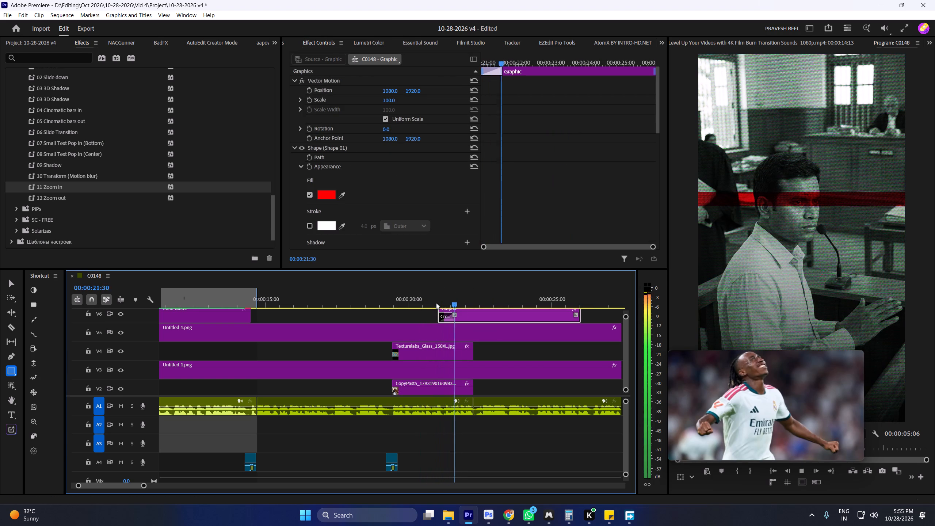
pyautogui.press('space')
# Move the bar graphic slightly down over the man's eyes using its Vector Motion position.
pyautogui.click(473, 312)
pyautogui.moveTo(416, 90); pyautogui.dragTo(438, 89)
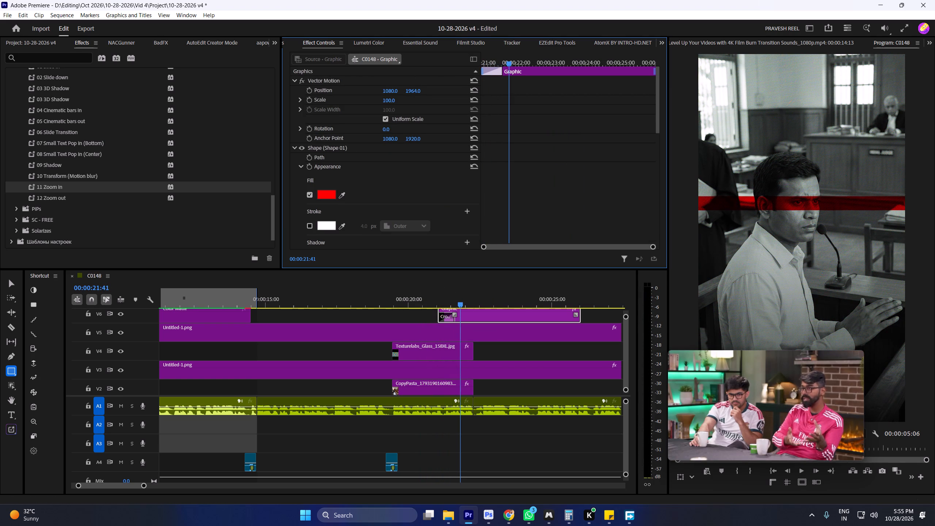
pyautogui.moveTo(438, 89); pyautogui.dragTo(432, 89)
# Try different shades for the bar's fill and set it to light red, FF7A7A.
pyautogui.scroll(-3, 379, 160)
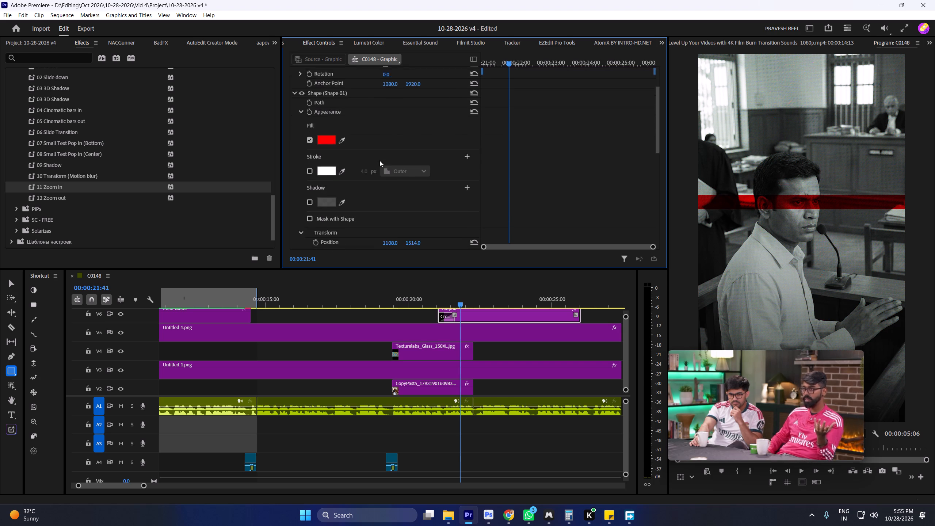
pyautogui.scroll(-13, 379, 160)
pyautogui.scroll(4, 372, 160)
pyautogui.scroll(-1, 372, 160)
pyautogui.scroll(1, 371, 160)
pyautogui.click(331, 87)
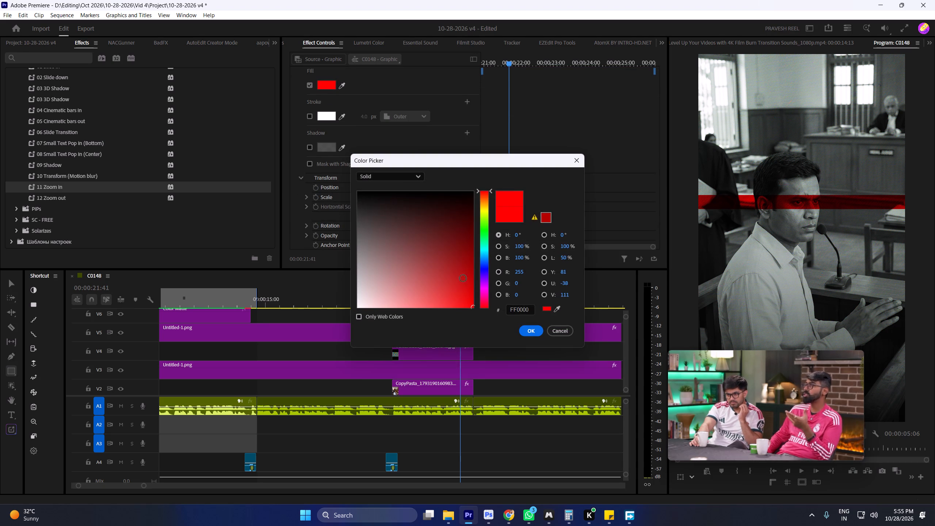
pyautogui.moveTo(456, 283); pyautogui.dragTo(418, 331)
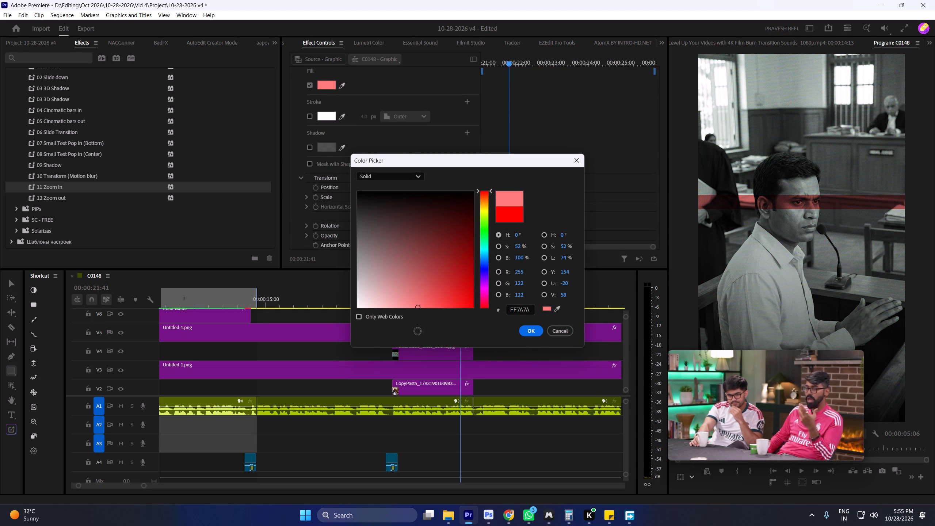
pyautogui.moveTo(418, 331); pyautogui.dragTo(427, 332)
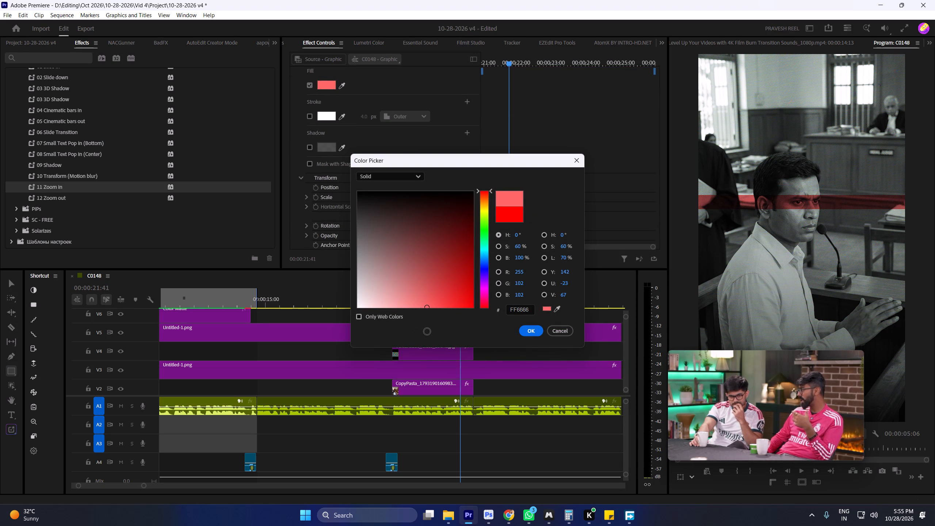
pyautogui.moveTo(427, 332); pyautogui.dragTo(440, 337)
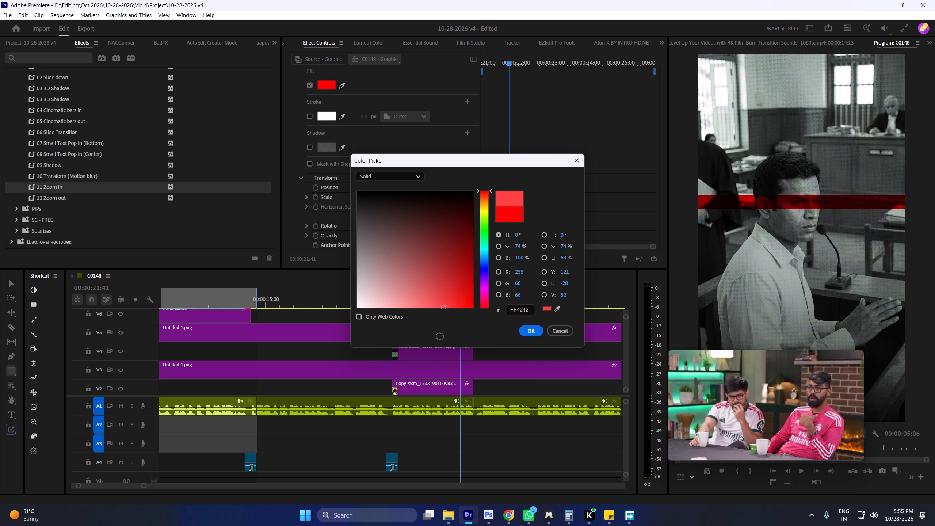
pyautogui.moveTo(440, 337); pyautogui.dragTo(418, 340)
pyautogui.moveTo(485, 229); pyautogui.dragTo(484, 252)
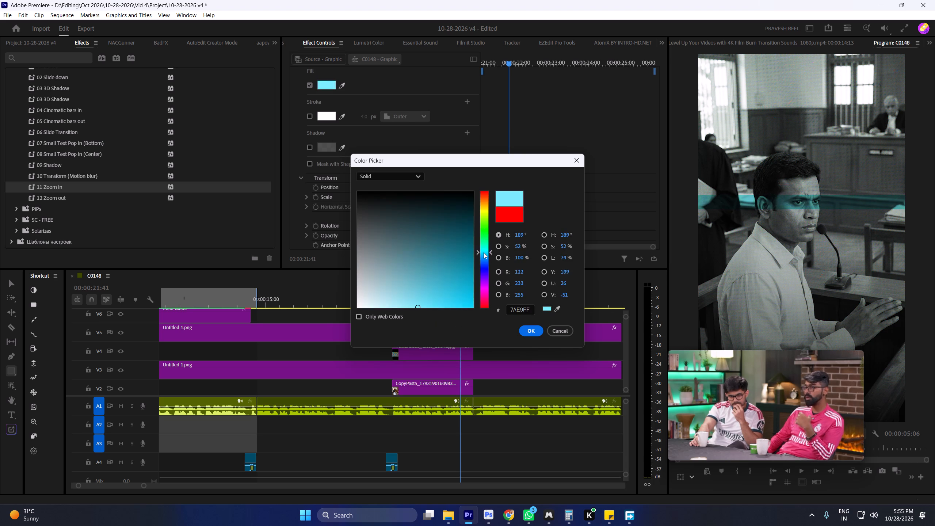
pyautogui.moveTo(484, 252); pyautogui.dragTo(482, 318)
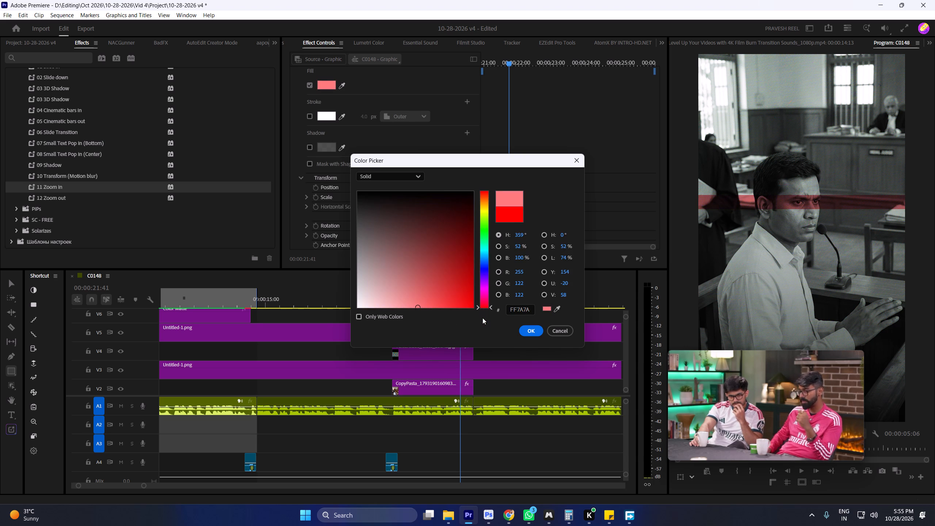
pyautogui.moveTo(482, 318); pyautogui.dragTo(482, 319)
pyautogui.click(527, 332)
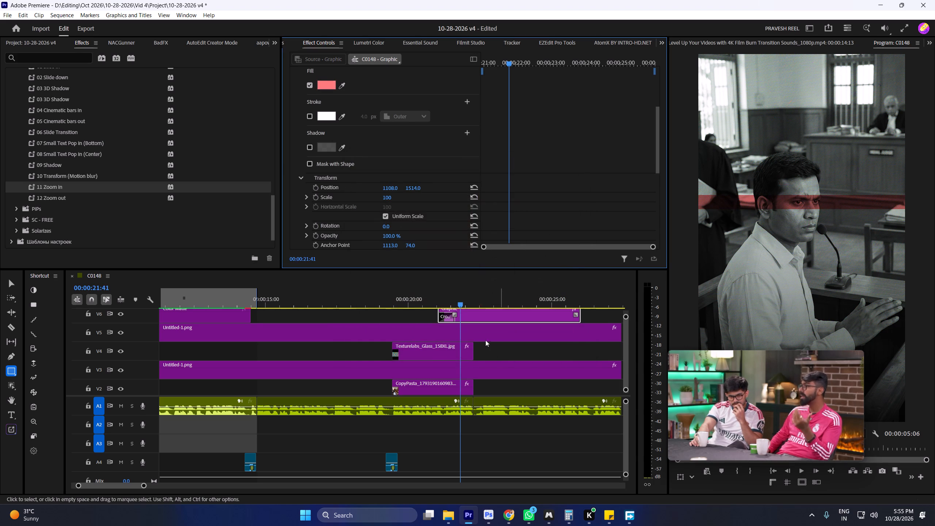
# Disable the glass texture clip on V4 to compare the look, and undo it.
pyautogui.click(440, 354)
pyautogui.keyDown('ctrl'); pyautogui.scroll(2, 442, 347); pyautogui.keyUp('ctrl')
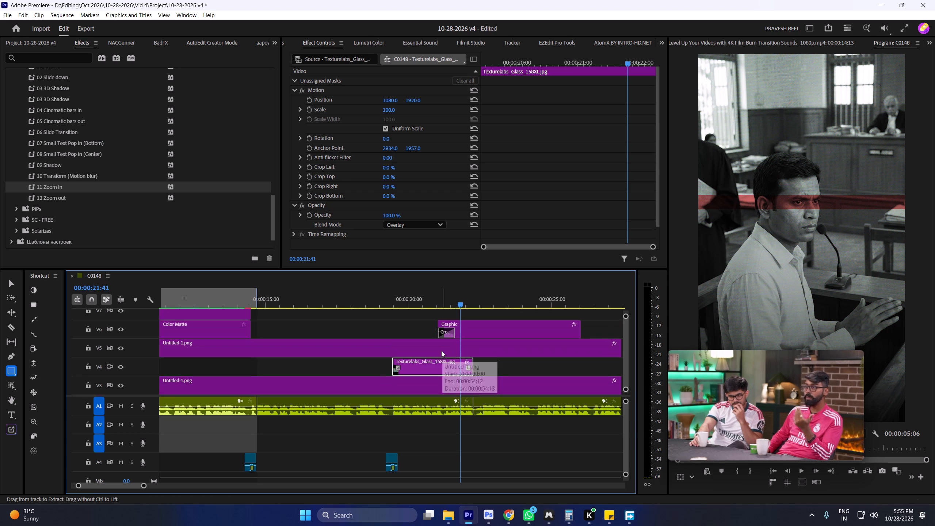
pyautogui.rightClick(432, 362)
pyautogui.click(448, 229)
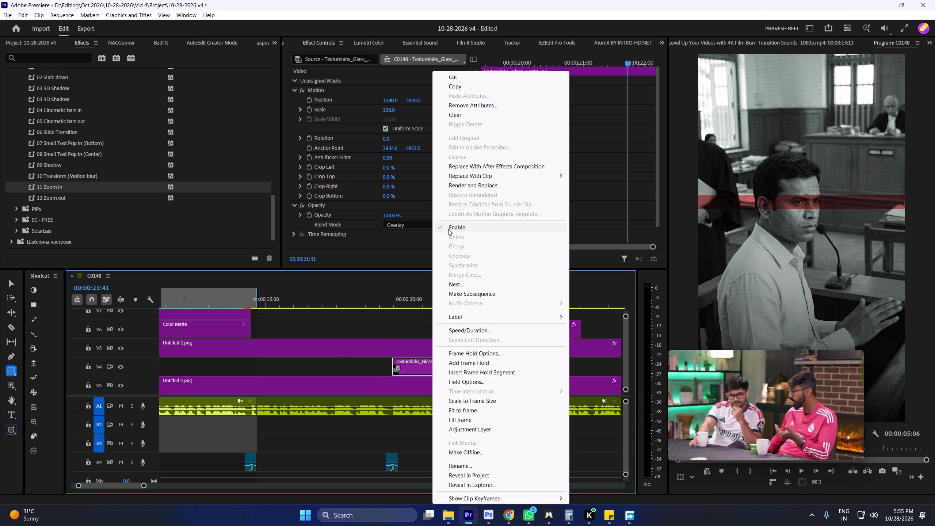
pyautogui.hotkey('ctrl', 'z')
# Raise the courtroom image's Lumetri Exposure to 1.1 on the V2 clip.
pyautogui.keyDown('ctrl'); pyautogui.scroll(-5, 426, 358); pyautogui.keyUp('ctrl')
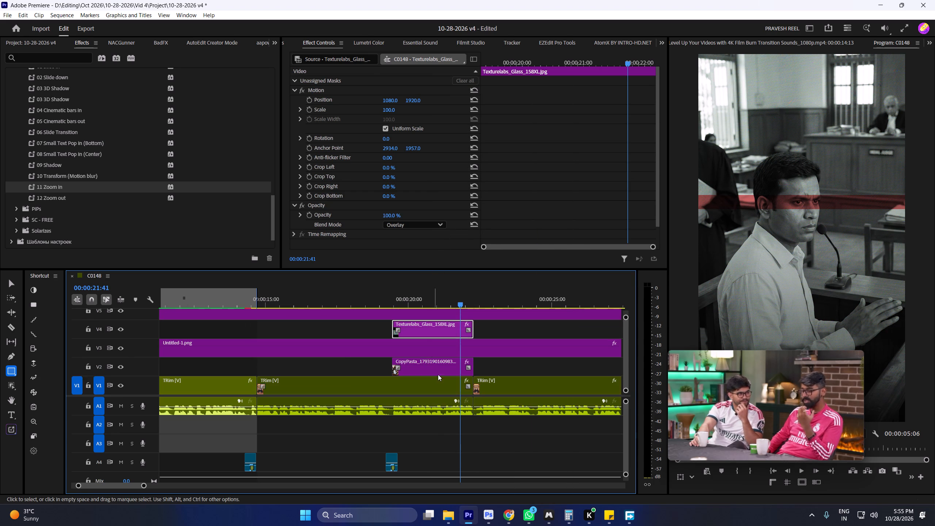
pyautogui.click(439, 368)
pyautogui.scroll(-7, 352, 165)
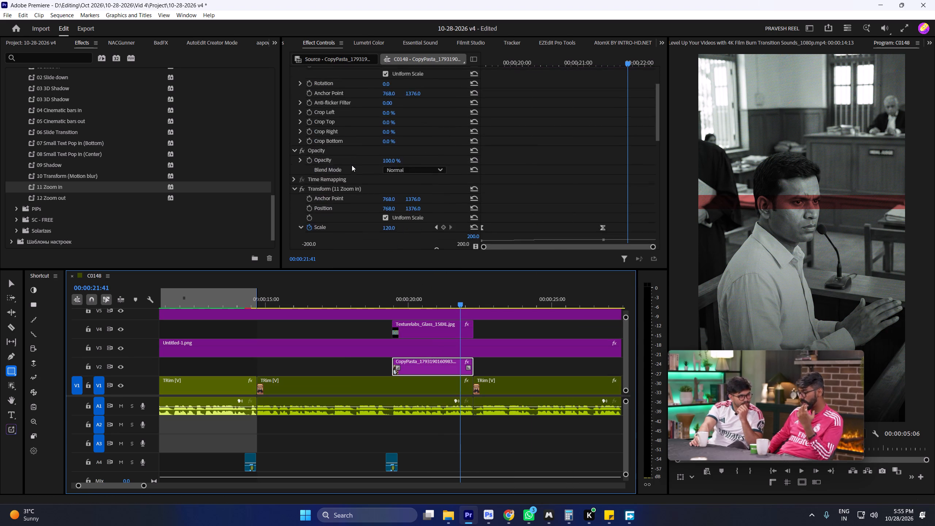
pyautogui.scroll(-4, 352, 165)
pyautogui.scroll(-18, 359, 171)
pyautogui.scroll(-4, 360, 166)
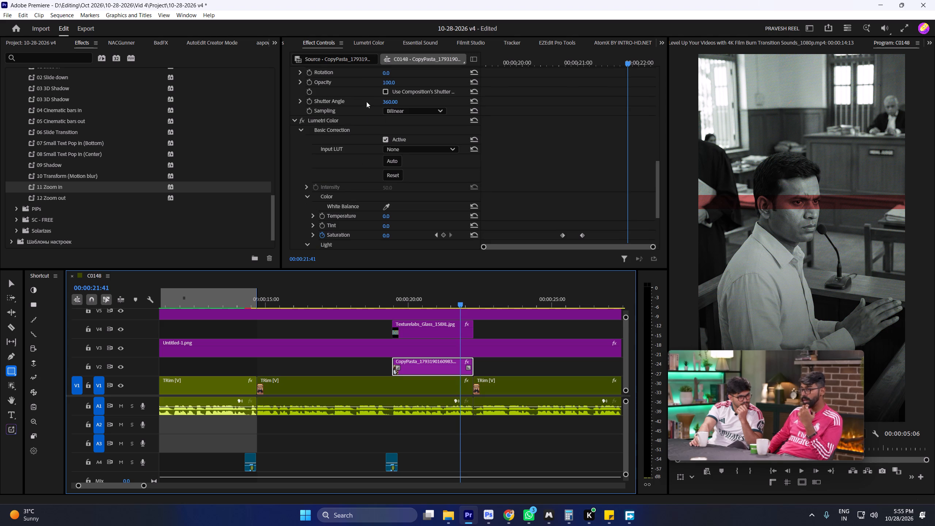
pyautogui.click(371, 46)
pyautogui.scroll(10, 383, 181)
pyautogui.scroll(-1, 383, 181)
pyautogui.scroll(8, 383, 181)
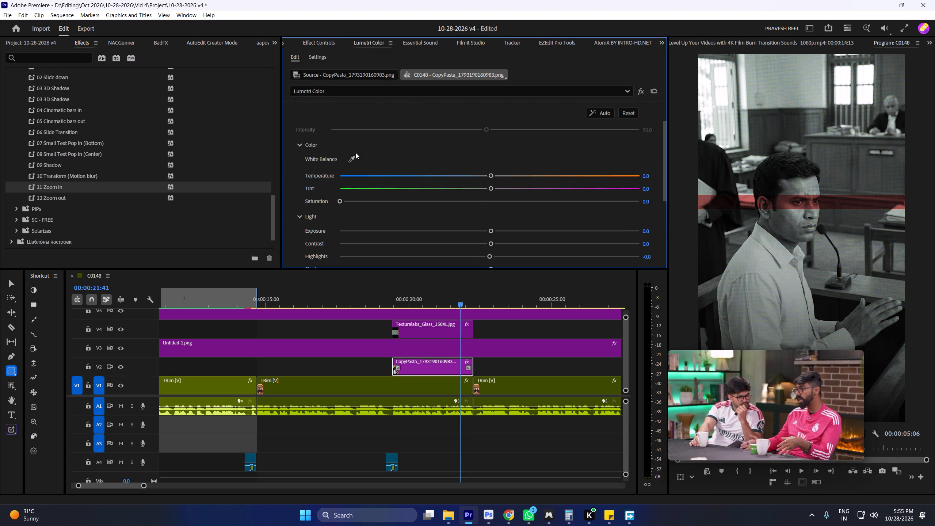
pyautogui.scroll(9, 356, 153)
pyautogui.scroll(-10, 328, 179)
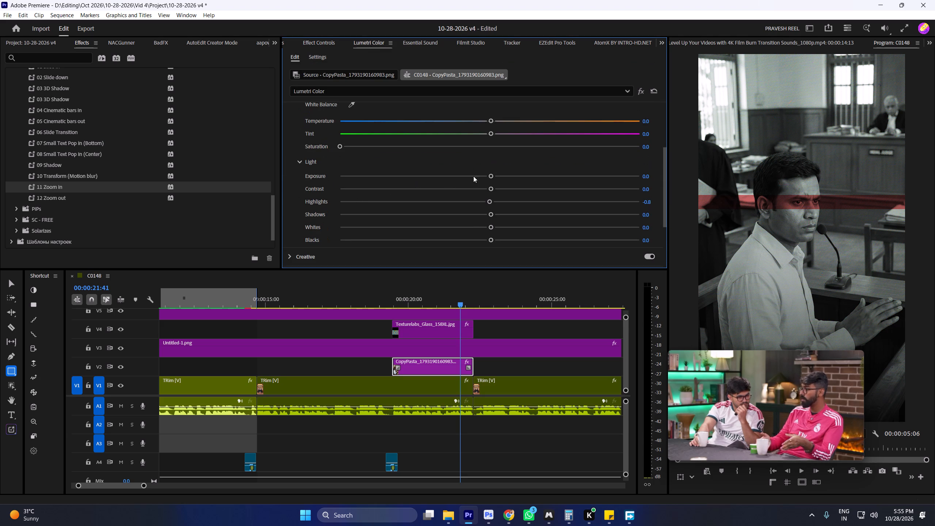
pyautogui.click(514, 179)
pyautogui.click(530, 174)
pyautogui.click(524, 174)
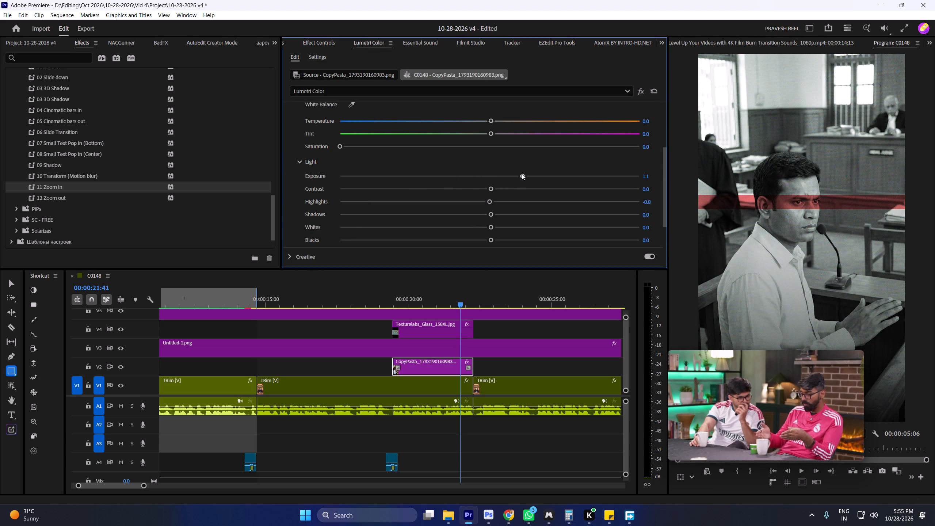
# Add a Lumetri vignette to the courtroom image with Amount -3.0 and Midpoint 0.0, and play the shot back.
pyautogui.scroll(-17, 351, 223)
pyautogui.click(289, 239)
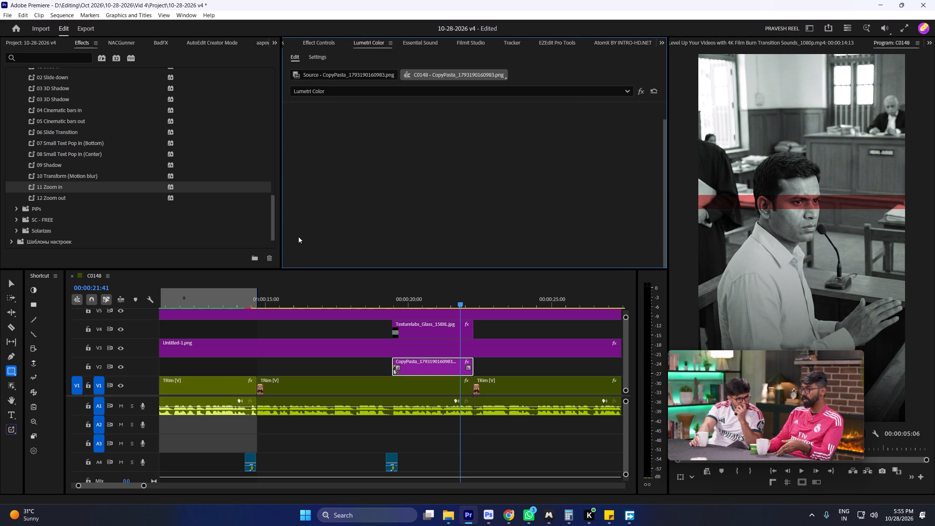
pyautogui.scroll(-4, 404, 205)
pyautogui.scroll(6, 404, 205)
pyautogui.moveTo(417, 218); pyautogui.dragTo(392, 219)
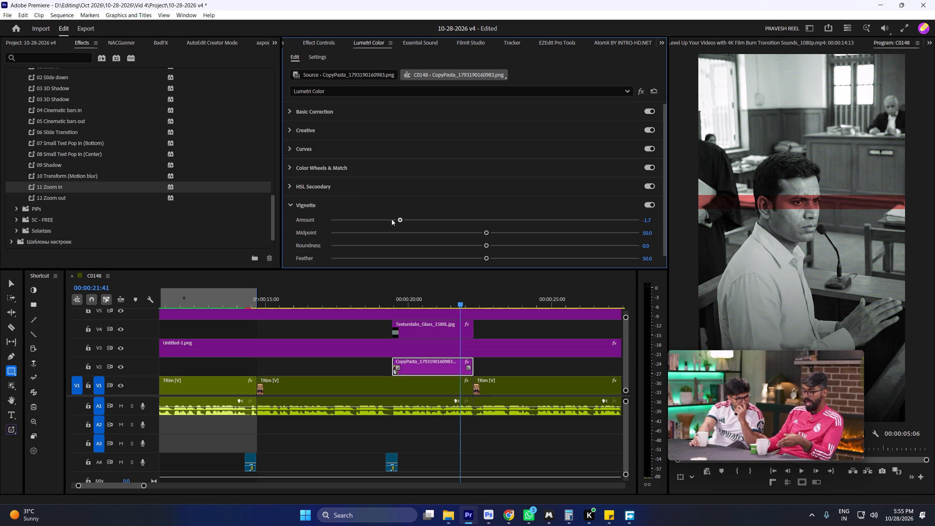
pyautogui.moveTo(392, 219); pyautogui.dragTo(376, 219)
pyautogui.moveTo(376, 219); pyautogui.dragTo(299, 219)
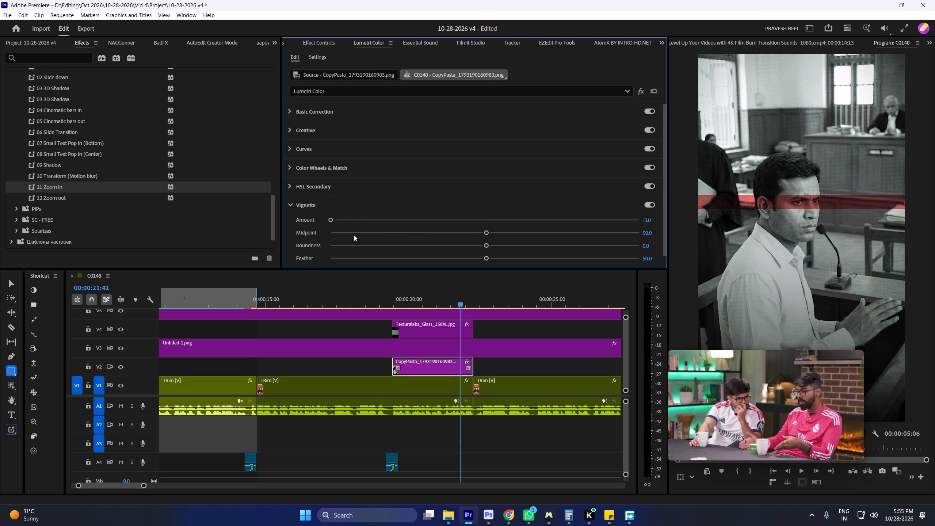
pyautogui.moveTo(351, 235); pyautogui.dragTo(318, 235)
pyautogui.click(382, 301)
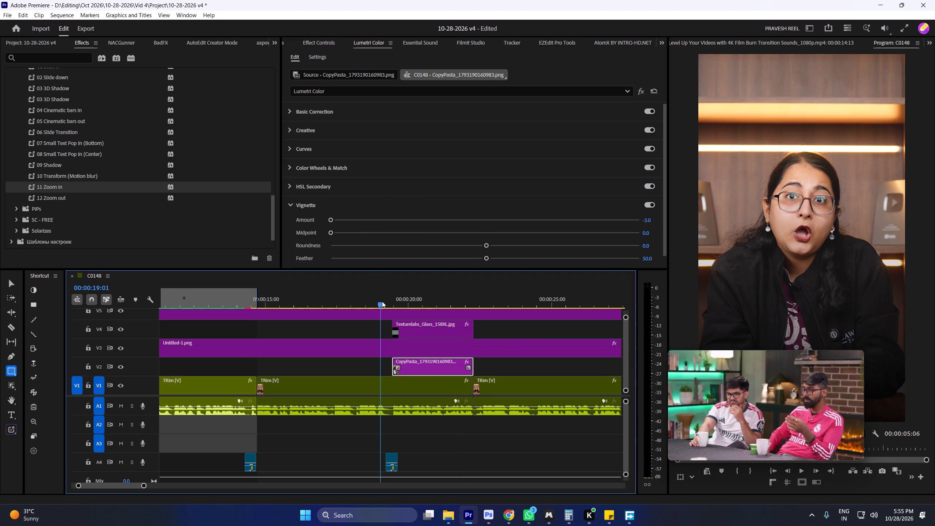
pyautogui.press('space')
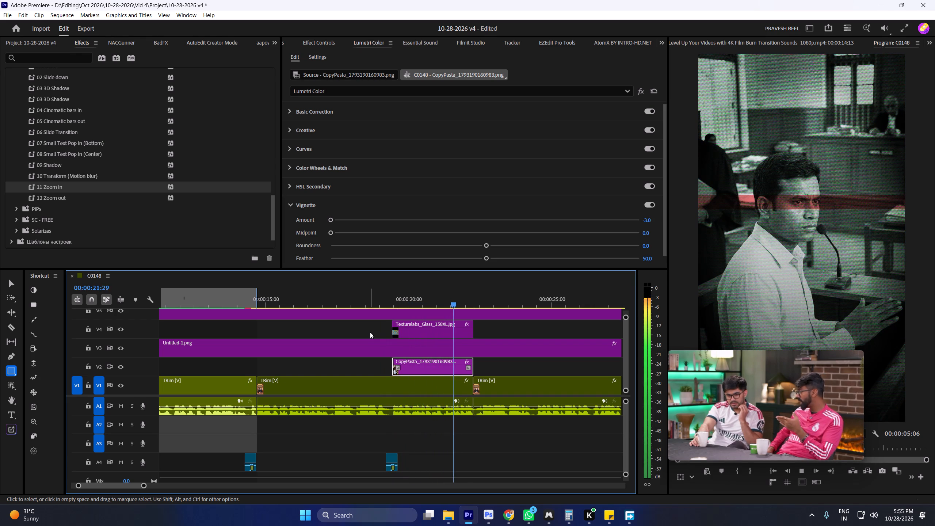
pyautogui.press('space')
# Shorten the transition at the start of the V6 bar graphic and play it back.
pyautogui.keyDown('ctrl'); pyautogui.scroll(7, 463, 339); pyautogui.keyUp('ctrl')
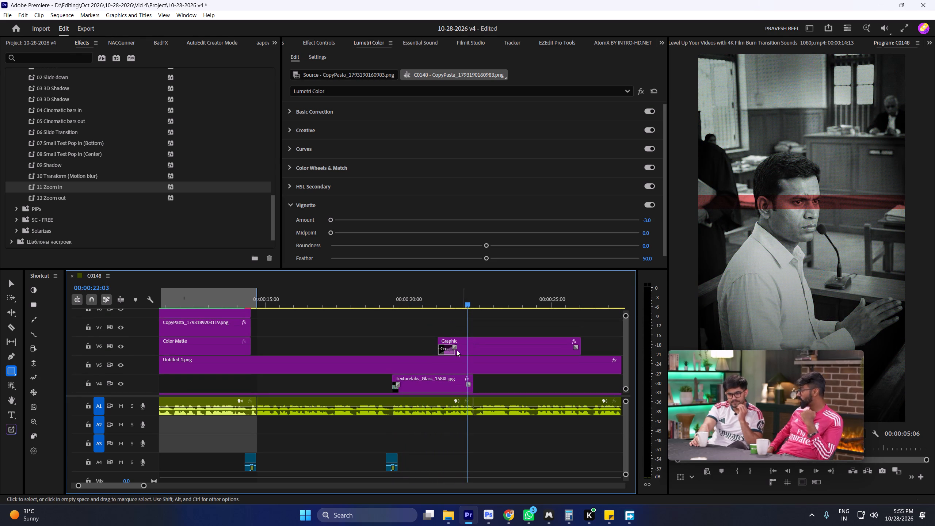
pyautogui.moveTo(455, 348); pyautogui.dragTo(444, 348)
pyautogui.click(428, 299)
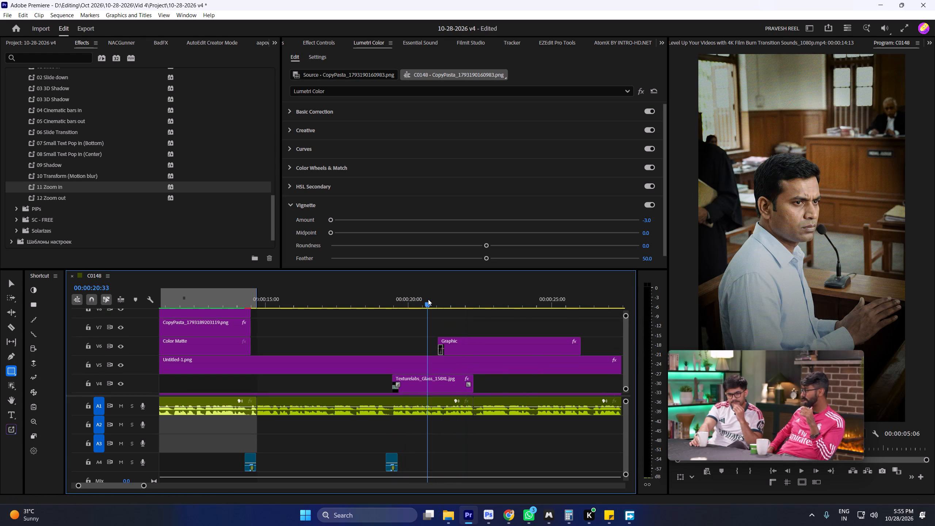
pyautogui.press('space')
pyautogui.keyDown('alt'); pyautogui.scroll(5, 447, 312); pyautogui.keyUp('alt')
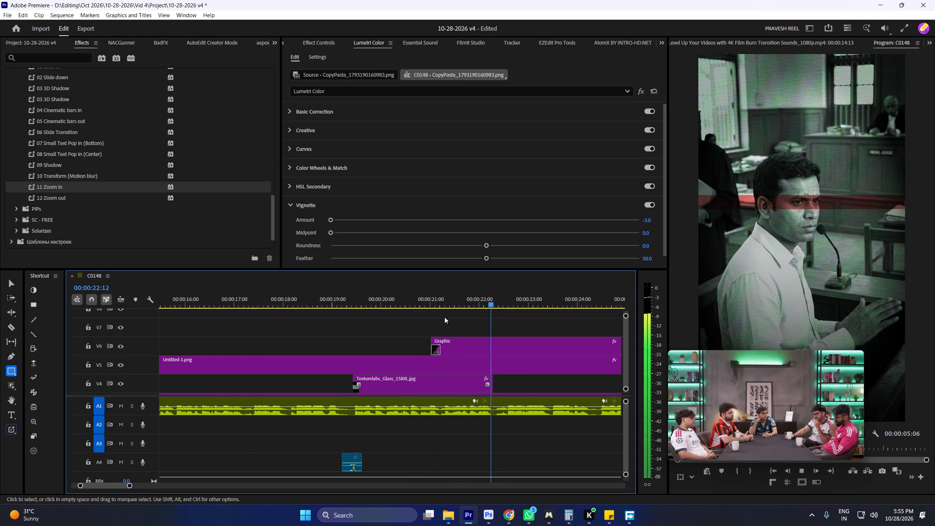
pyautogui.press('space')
# Delete the transition at the start of the V6 bar graphic.
pyautogui.click(436, 301)
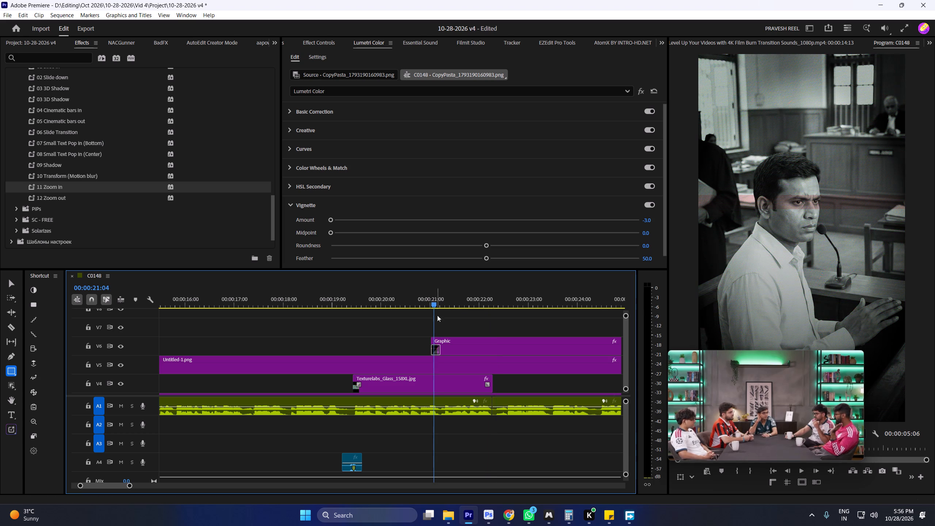
pyautogui.click(436, 349)
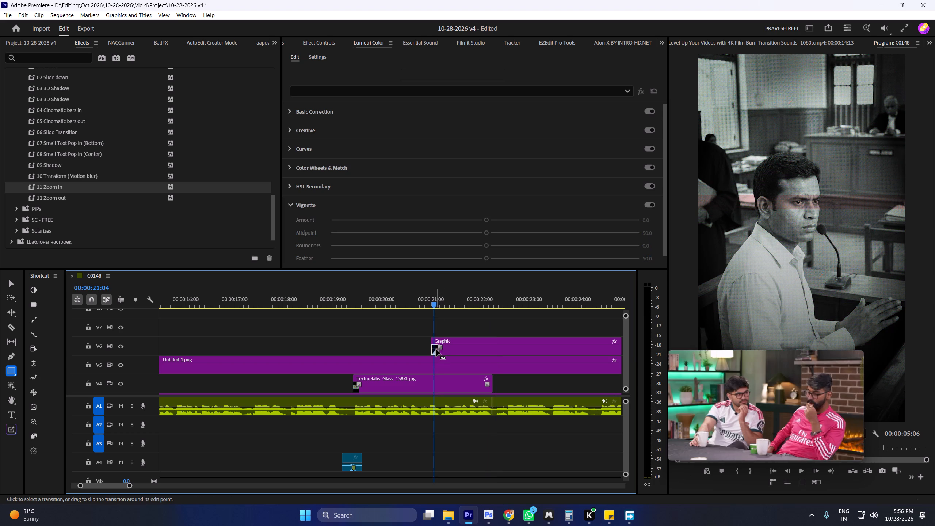
pyautogui.press('Delete')
# Keyframe the bar graphic's Motion Crop Right from 100% at 00:00:21:01 to 0% at 00:00:21:16.
pyautogui.click(433, 305)
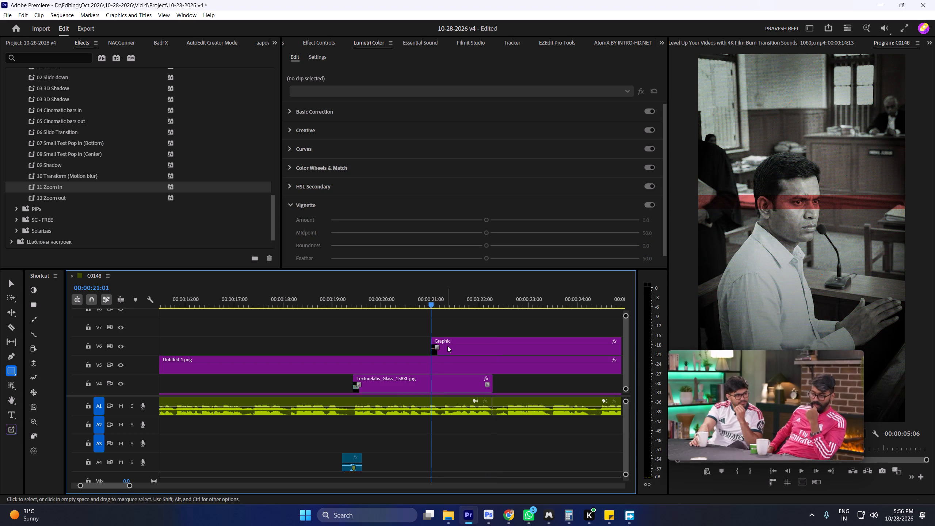
pyautogui.click(447, 346)
pyautogui.click(324, 46)
pyautogui.scroll(-9, 321, 163)
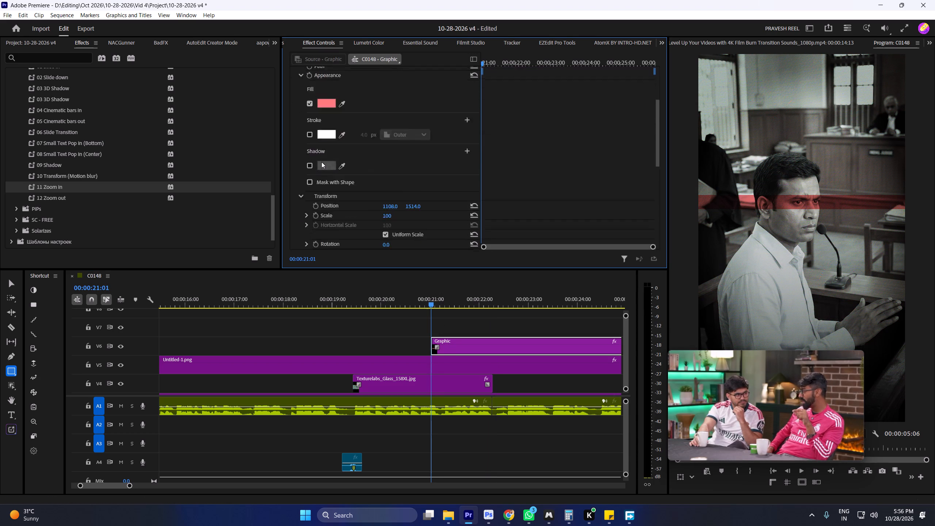
pyautogui.scroll(-18, 321, 162)
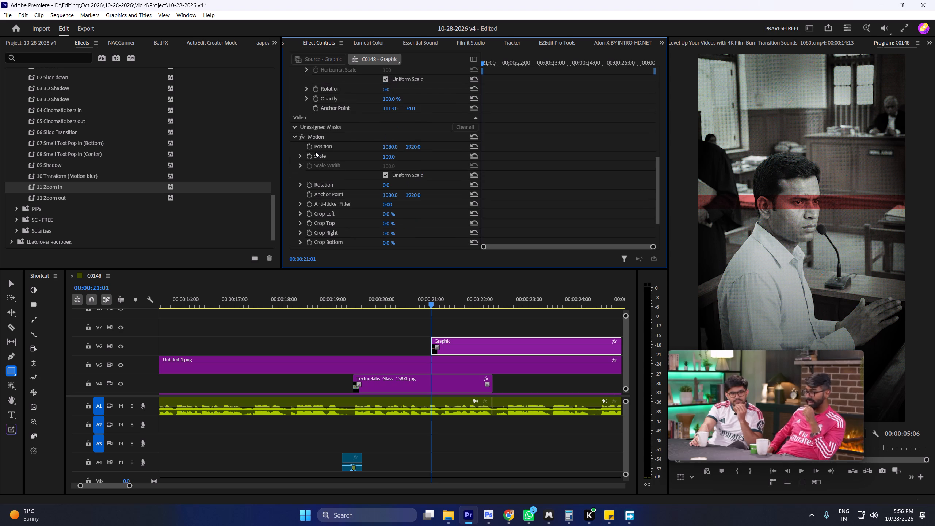
pyautogui.scroll(-4, 309, 138)
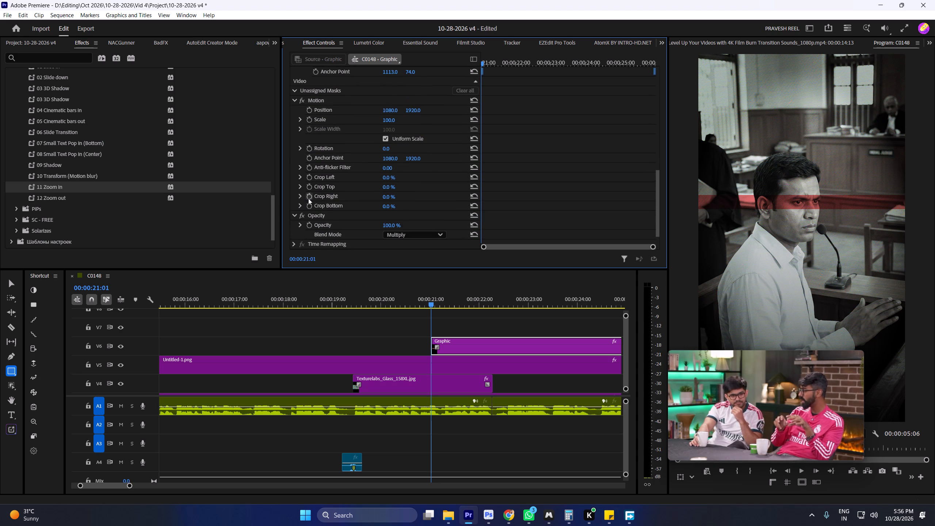
pyautogui.click(308, 198)
pyautogui.moveTo(388, 195); pyautogui.dragTo(430, 195)
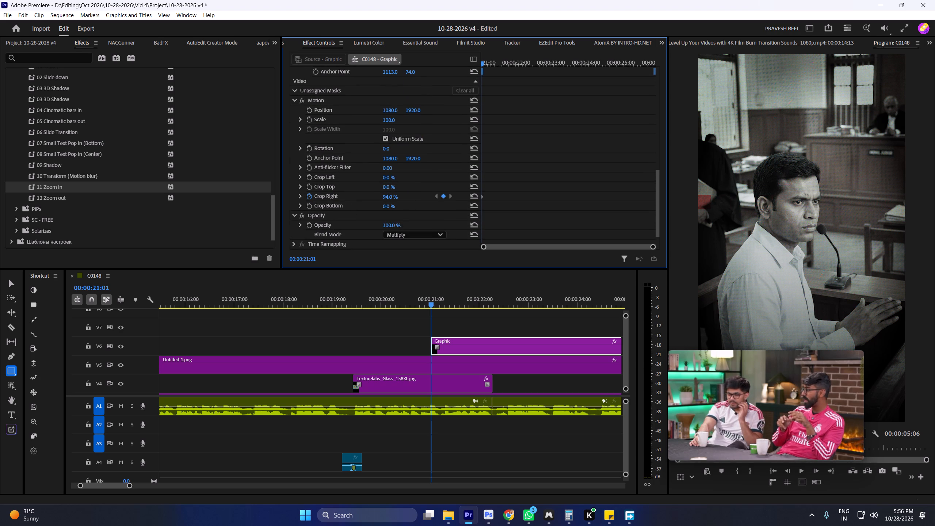
pyautogui.moveTo(430, 195); pyautogui.dragTo(435, 196)
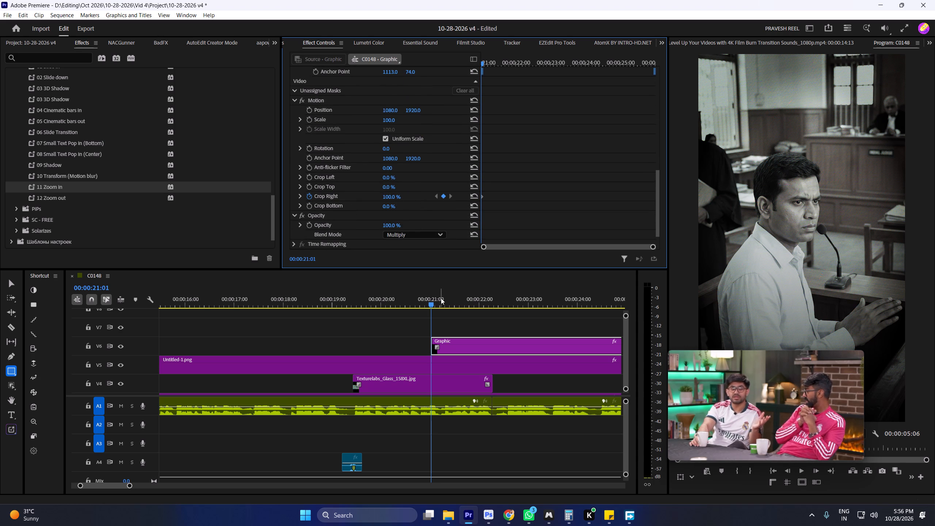
pyautogui.press('space')
pyautogui.press('space')
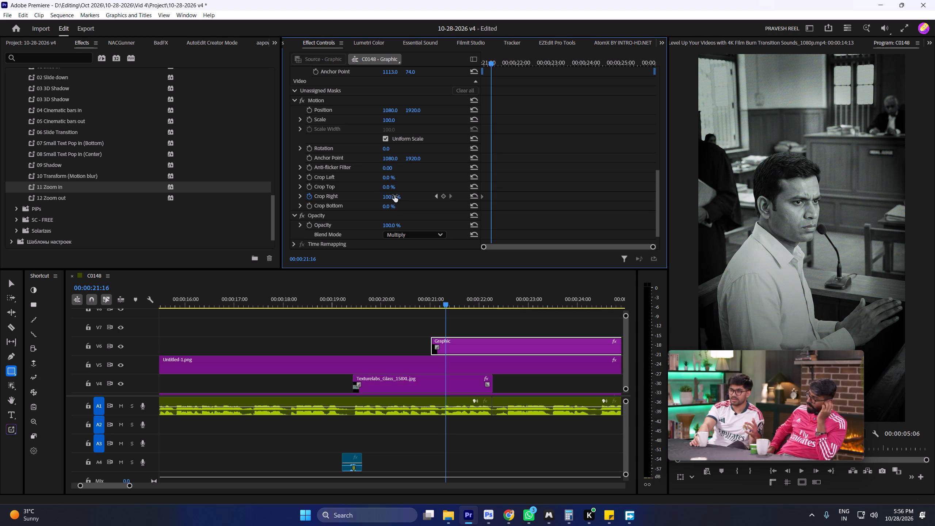
pyautogui.click(475, 198)
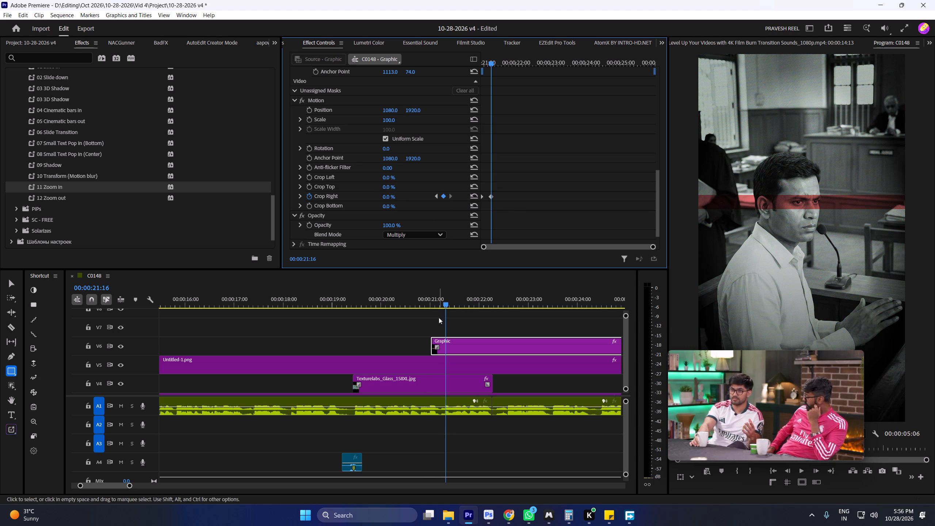
# Preview the bar's wipe and slow it by moving the ending Crop Right keyframe to 00:00:21:45, checking the playback.
pyautogui.click(427, 298)
pyautogui.press('space')
pyautogui.press('space')
pyautogui.click(427, 298)
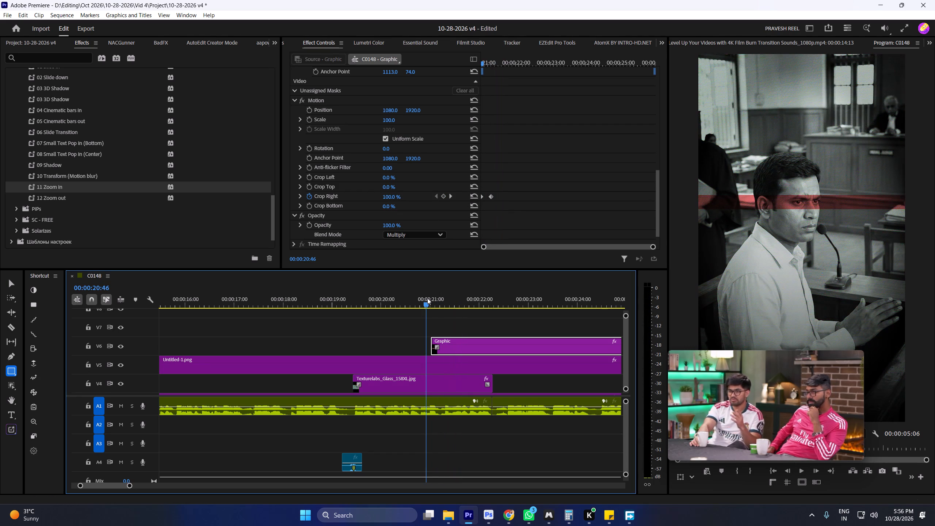
pyautogui.press('space')
pyautogui.press('space')
pyautogui.moveTo(495, 196); pyautogui.dragTo(514, 197)
pyautogui.moveTo(492, 196); pyautogui.dragTo(512, 198)
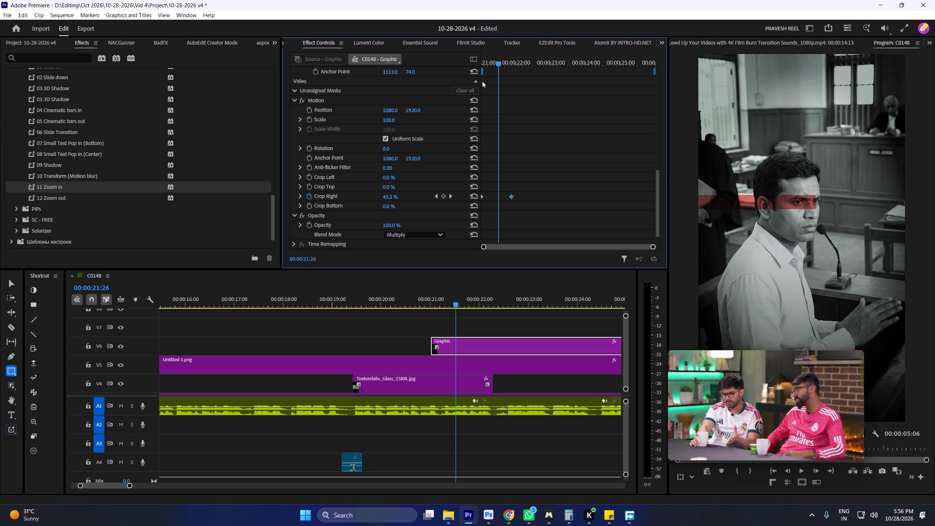
pyautogui.moveTo(496, 61); pyautogui.dragTo(461, 66)
pyautogui.press('space')
pyautogui.press('space')
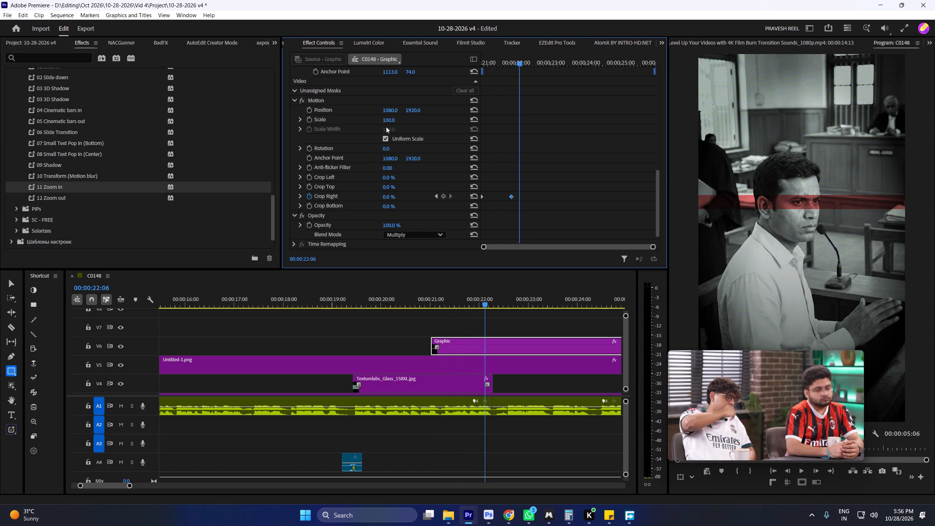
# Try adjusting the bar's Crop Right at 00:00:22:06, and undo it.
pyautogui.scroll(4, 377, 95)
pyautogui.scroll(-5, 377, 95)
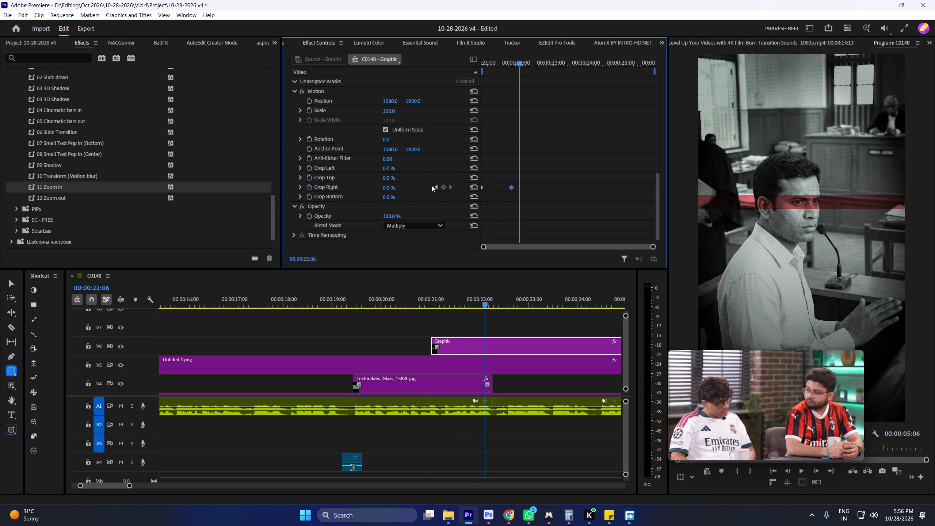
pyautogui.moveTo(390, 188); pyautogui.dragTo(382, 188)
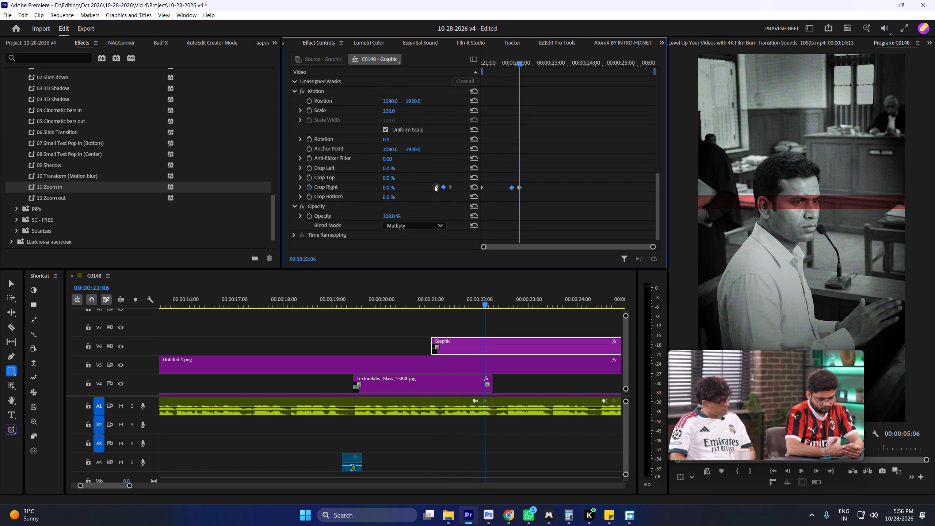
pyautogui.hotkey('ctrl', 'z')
# Set the bar's Crop Right to 39% at the 00:00:21:45 keyframe so it ends beside the man's face.
pyautogui.click(439, 186)
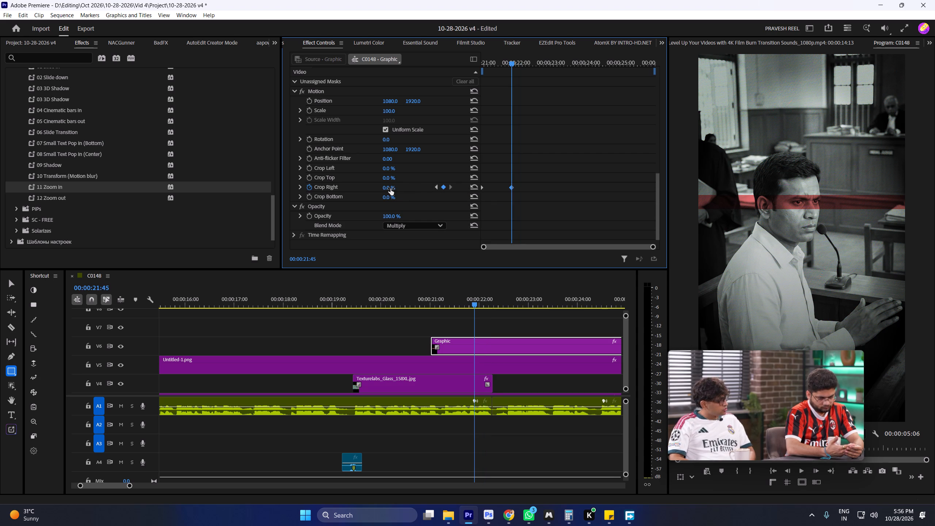
pyautogui.moveTo(390, 188); pyautogui.dragTo(386, 187)
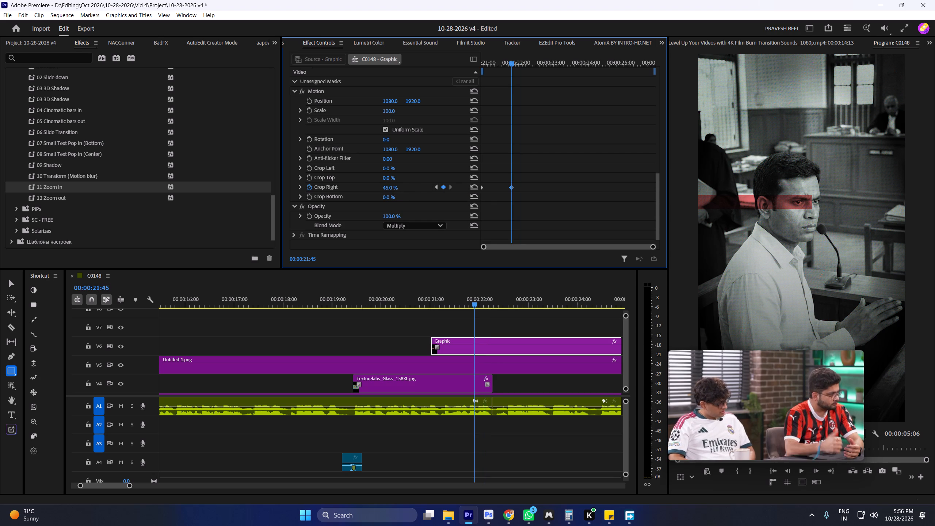
pyautogui.moveTo(386, 187); pyautogui.dragTo(382, 187)
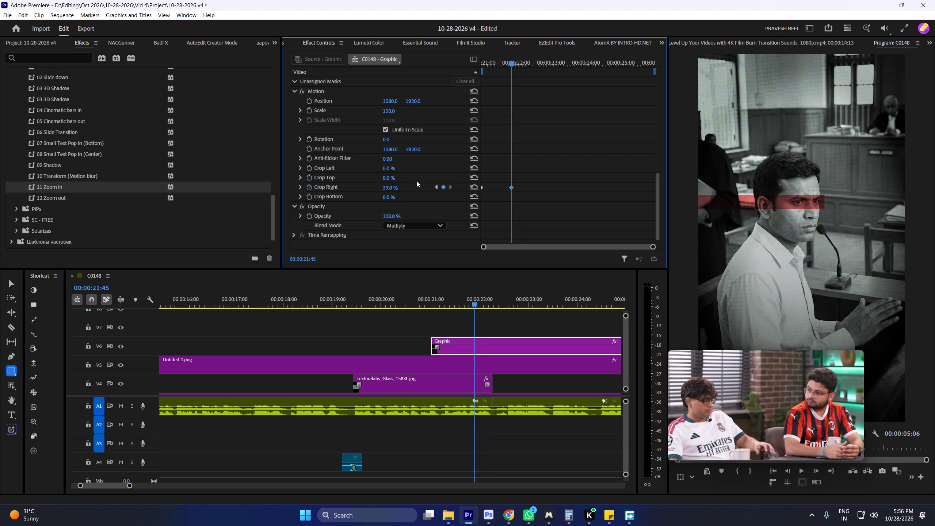
# Narrow the bar to the man's eyes at the 00:00:21:01 keyframe with Crop Right 37% and Crop Left 38%.
pyautogui.click(435, 188)
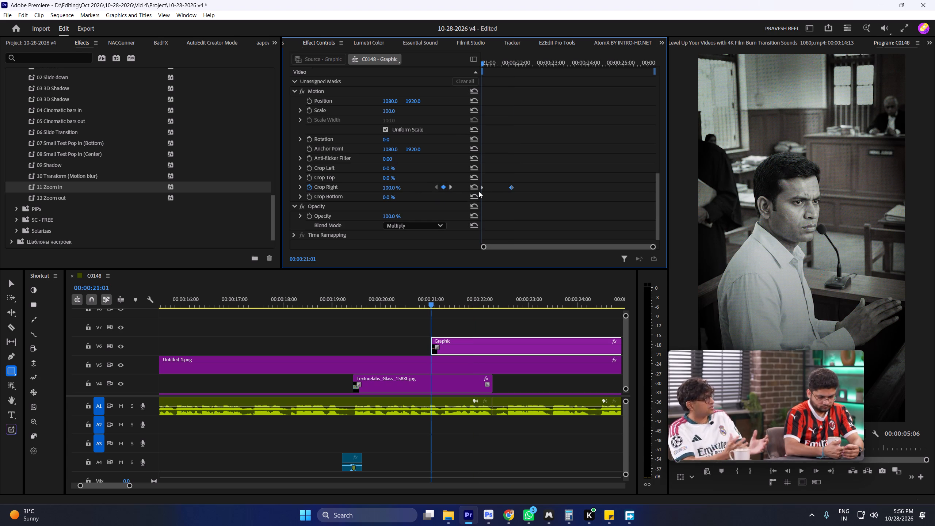
pyautogui.moveTo(393, 187); pyautogui.dragTo(366, 190)
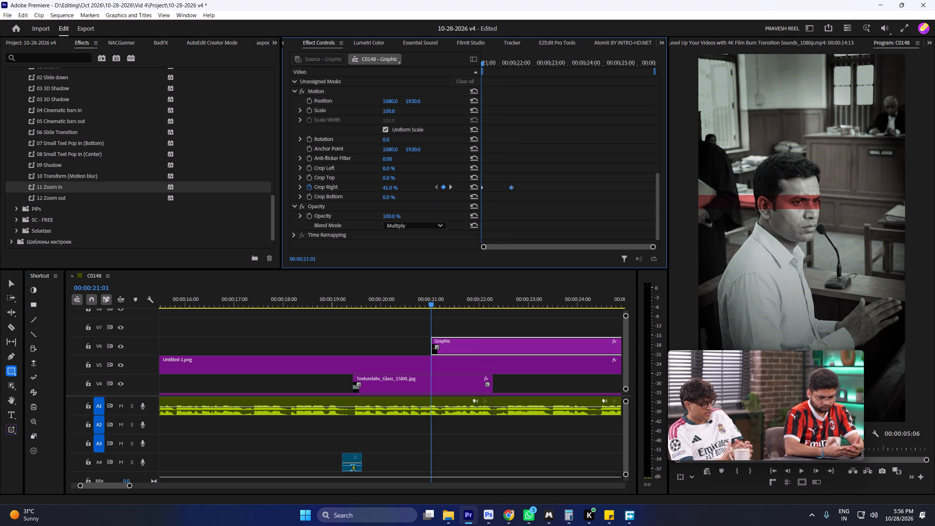
pyautogui.moveTo(366, 190); pyautogui.dragTo(364, 190)
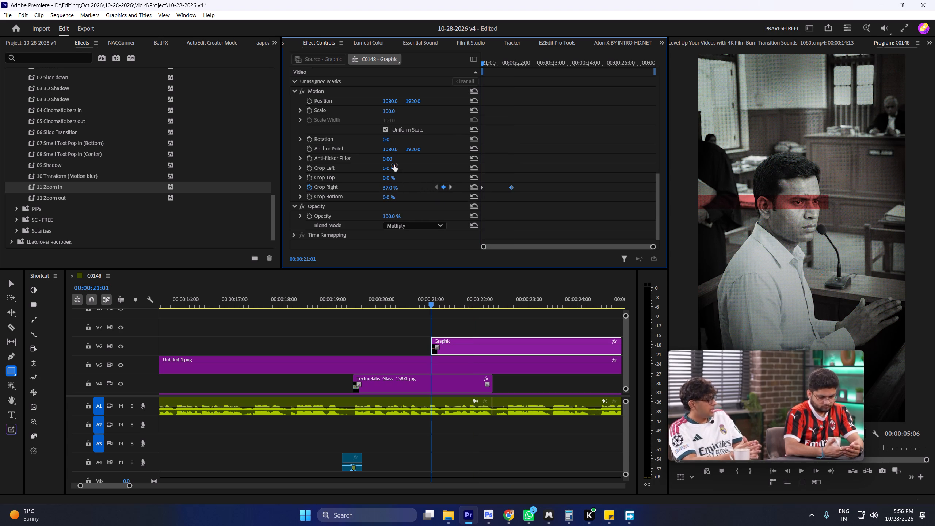
pyautogui.moveTo(388, 169); pyautogui.dragTo(404, 170)
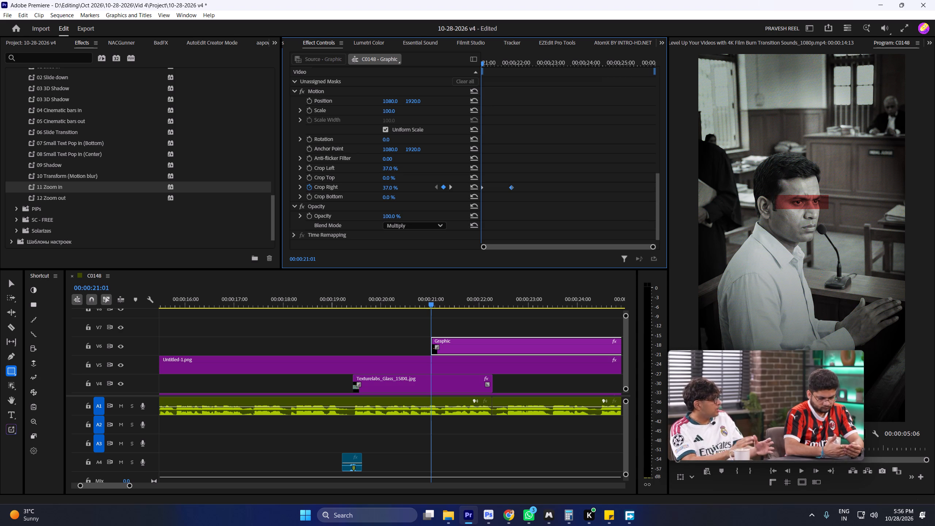
pyautogui.moveTo(404, 170); pyautogui.dragTo(408, 171)
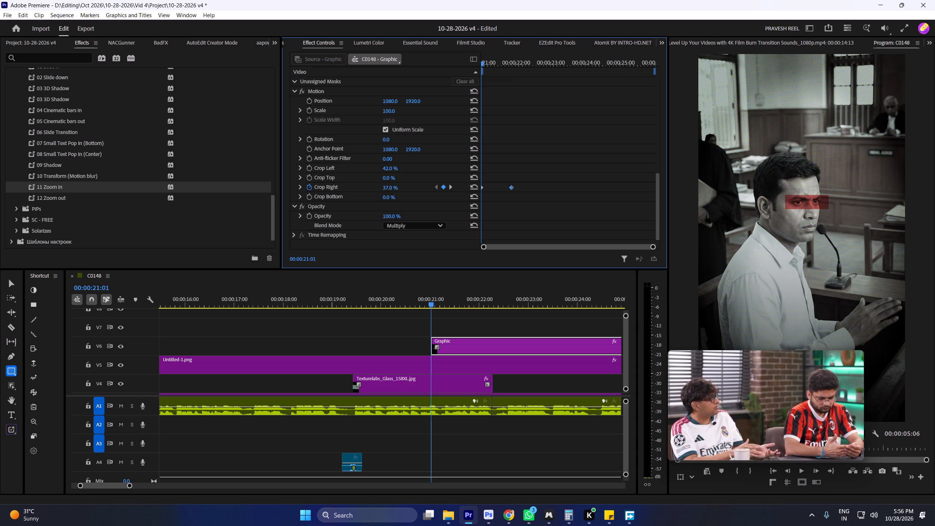
pyautogui.moveTo(408, 171); pyautogui.dragTo(407, 171)
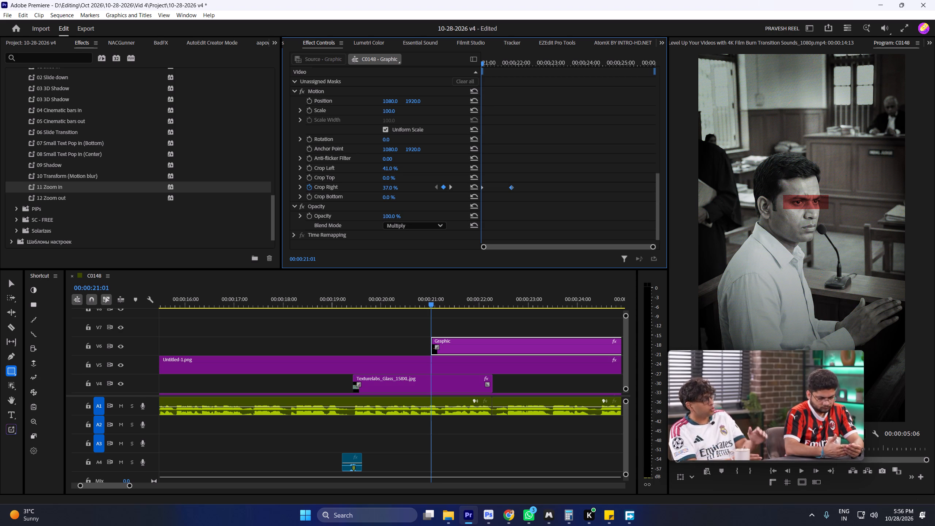
pyautogui.moveTo(407, 171); pyautogui.dragTo(402, 171)
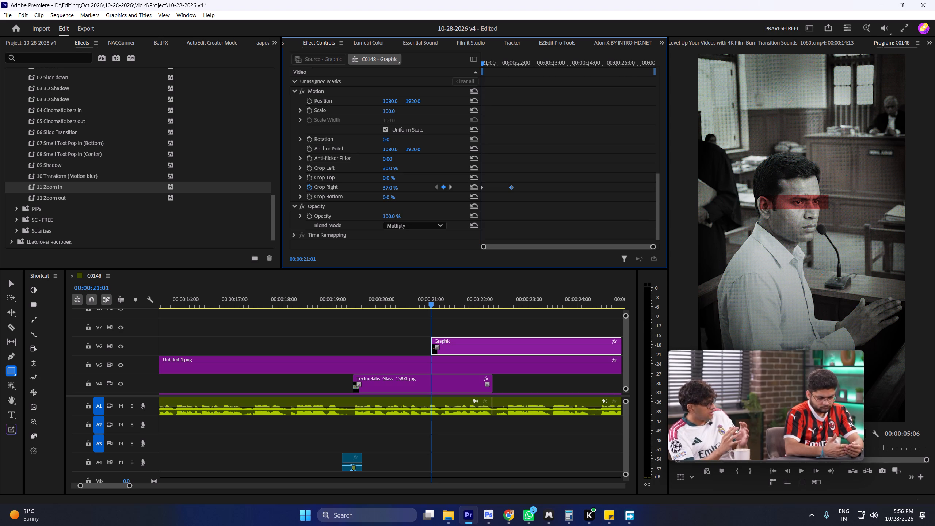
pyautogui.moveTo(402, 171); pyautogui.dragTo(405, 171)
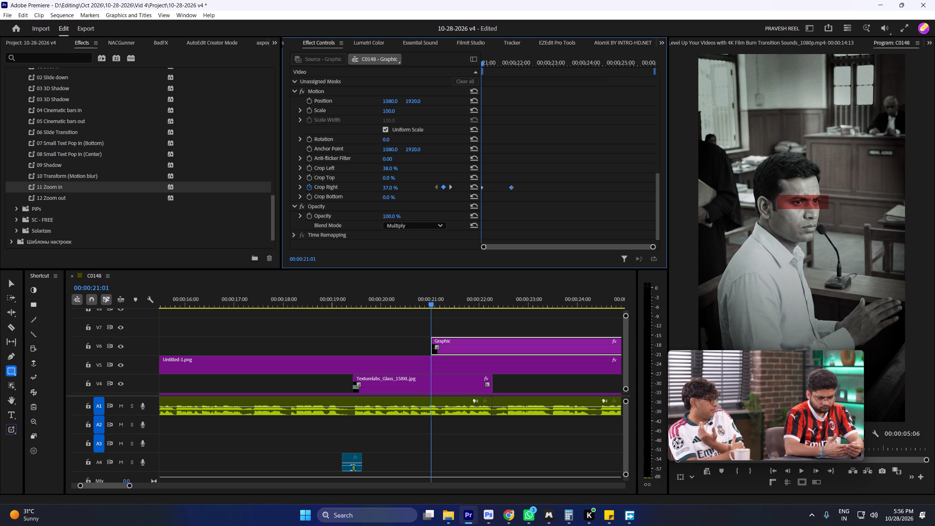
pyautogui.moveTo(405, 171); pyautogui.dragTo(406, 171)
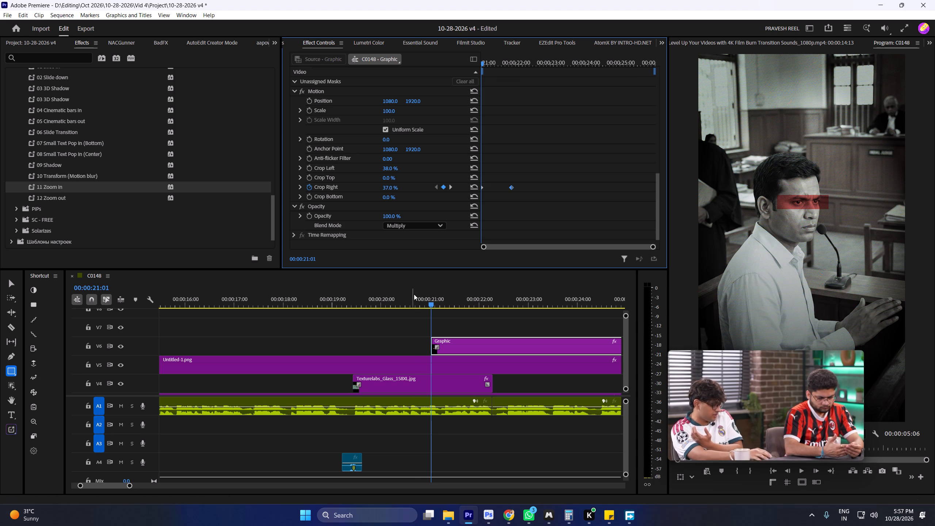
# Set the bar's Crop Right to 64% at the 00:00:21:01 keyframe so it starts fully hidden.
pyautogui.click(416, 293)
pyautogui.press('space')
pyautogui.press('space')
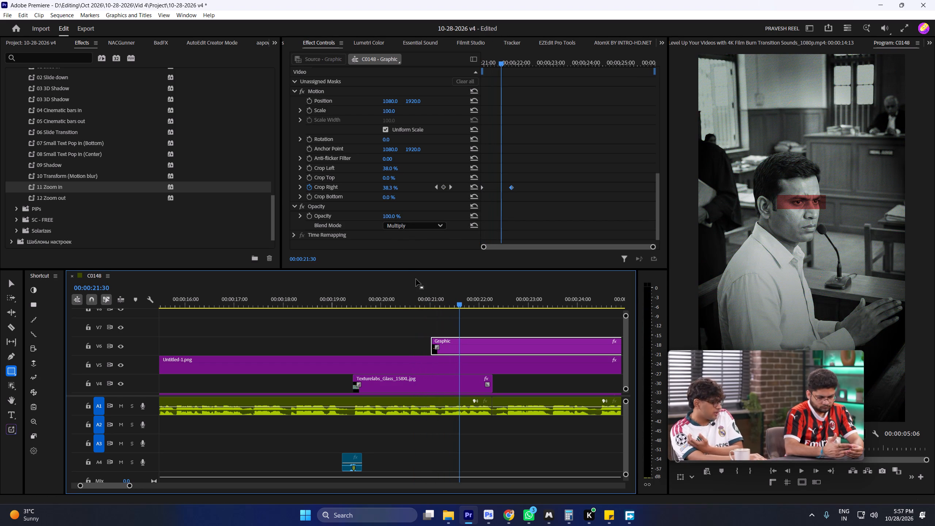
pyautogui.press('space')
pyautogui.press('space')
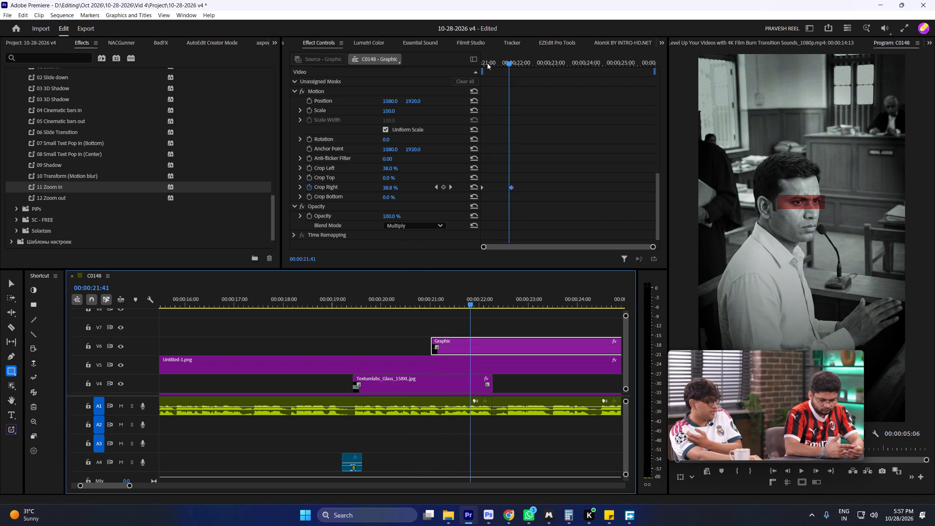
pyautogui.moveTo(487, 63); pyautogui.dragTo(504, 68)
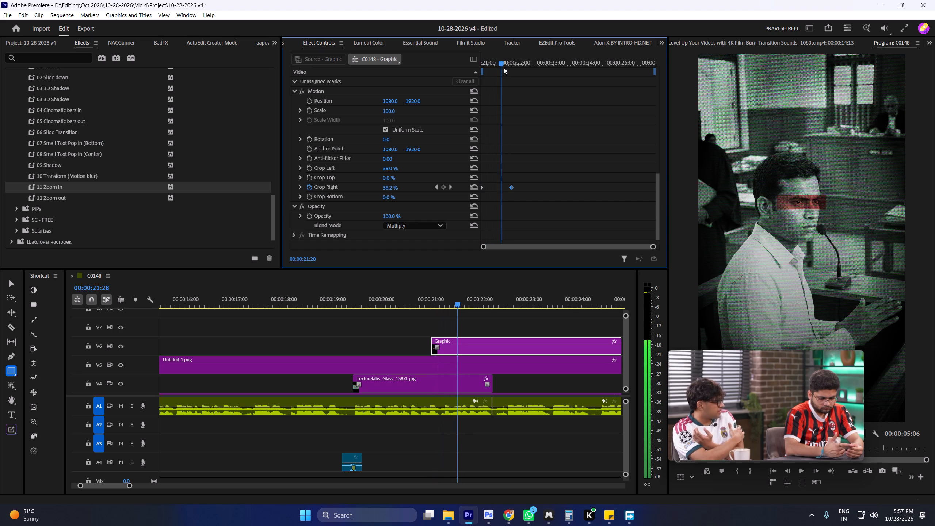
pyautogui.moveTo(504, 68); pyautogui.dragTo(478, 69)
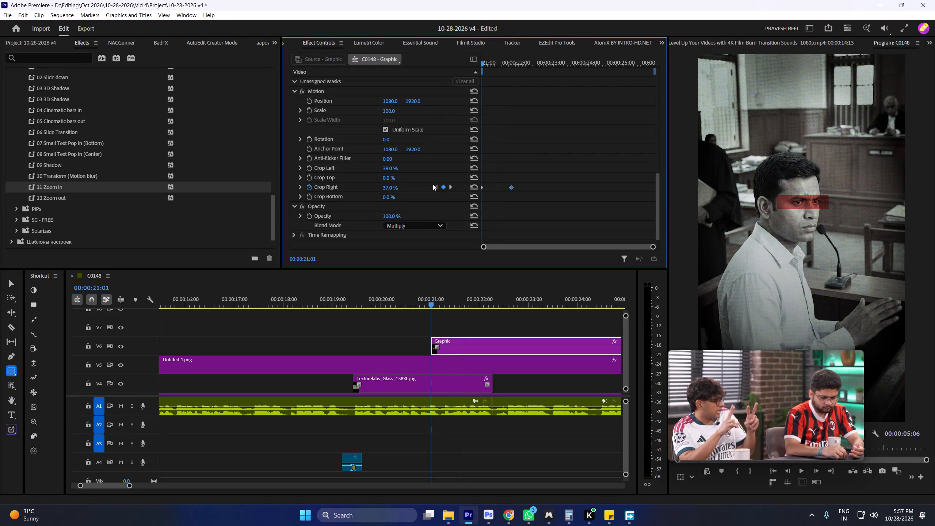
pyautogui.click(449, 187)
pyautogui.click(439, 185)
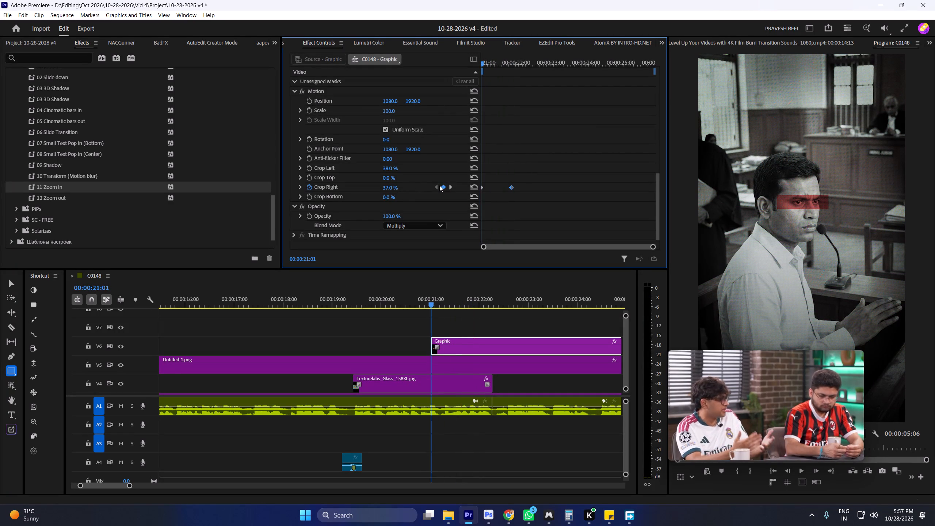
pyautogui.moveTo(393, 187); pyautogui.dragTo(407, 191)
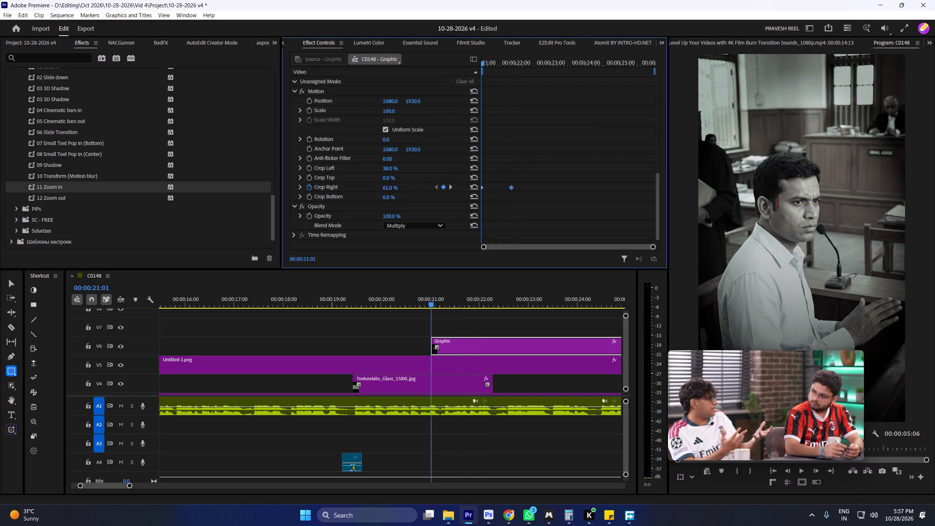
pyautogui.moveTo(407, 191); pyautogui.dragTo(409, 191)
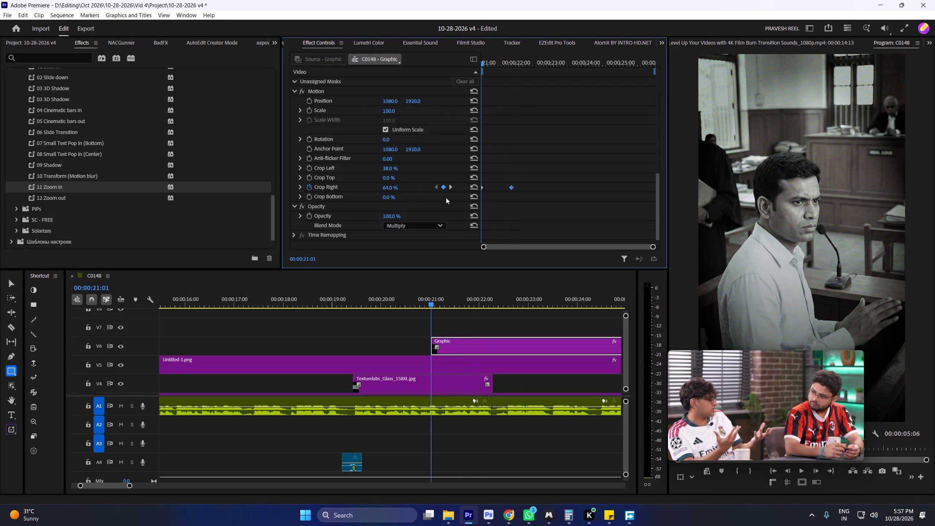
# Preview the bar's wipe and speed it up by moving the ending Crop Right keyframe closer to the first one.
pyautogui.click(450, 188)
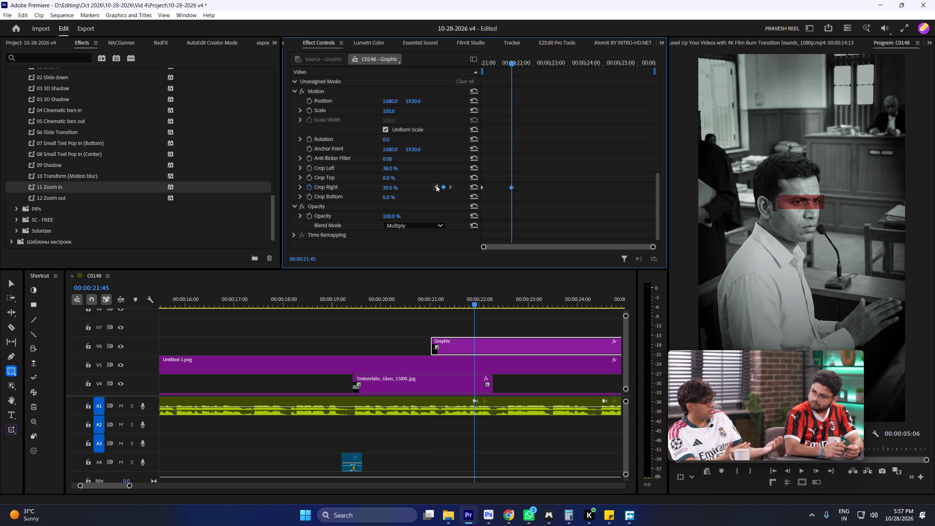
pyautogui.click(436, 186)
pyautogui.press('space')
pyautogui.press('space')
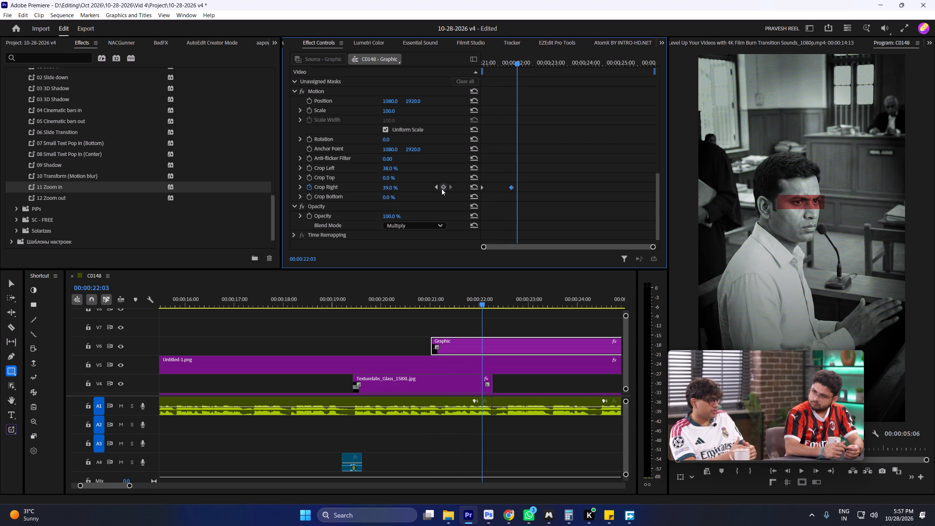
pyautogui.moveTo(513, 187); pyautogui.dragTo(512, 187)
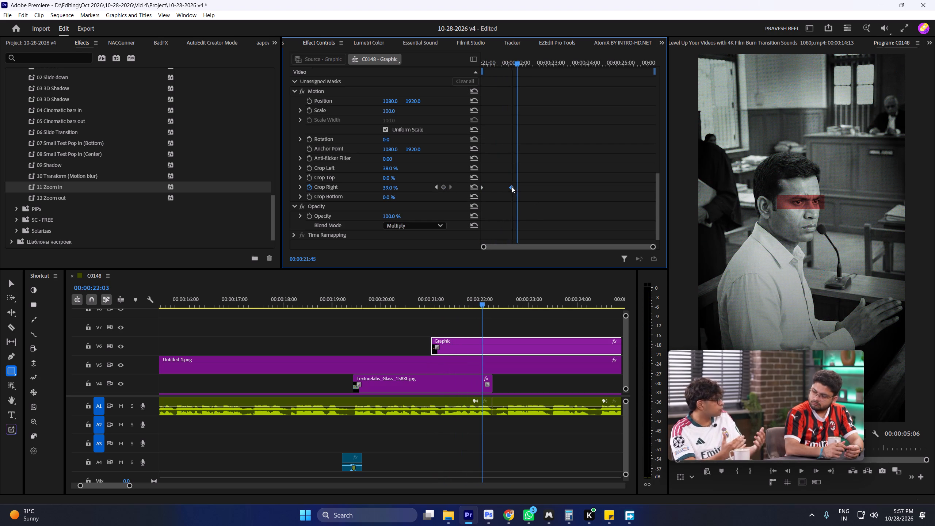
pyautogui.moveTo(512, 187); pyautogui.dragTo(495, 184)
# Apply both Ease In and Ease Out to the starting and ending Crop Right keyframes of the red bar.
pyautogui.rightClick(494, 188)
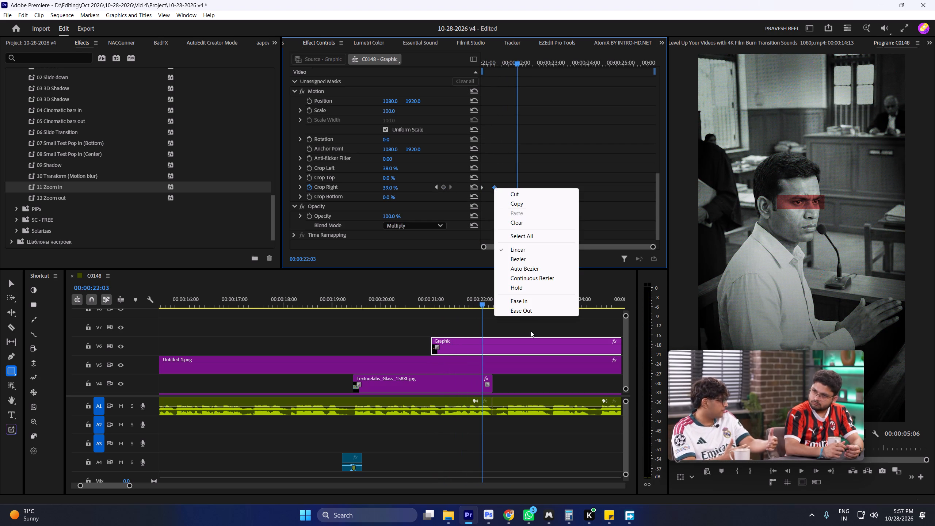
pyautogui.click(534, 311)
pyautogui.click(484, 189)
pyautogui.rightClick(484, 189)
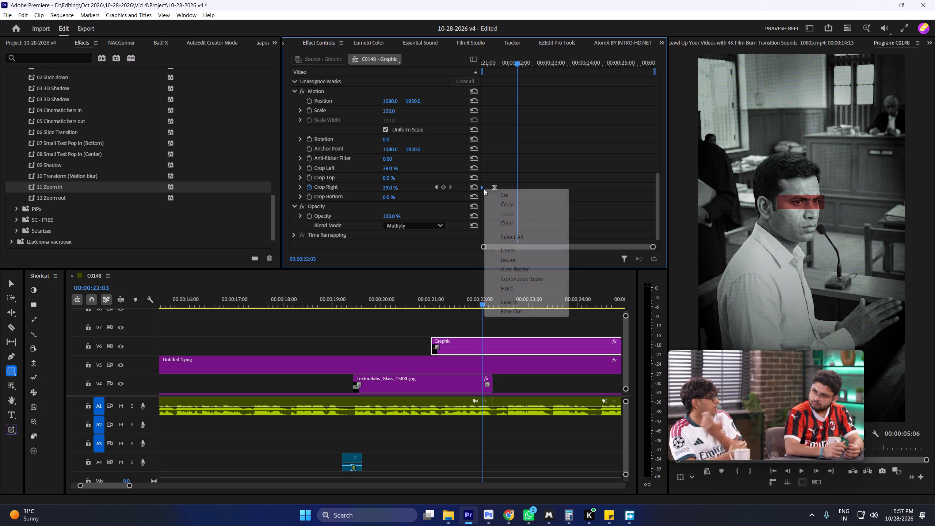
pyautogui.click(515, 301)
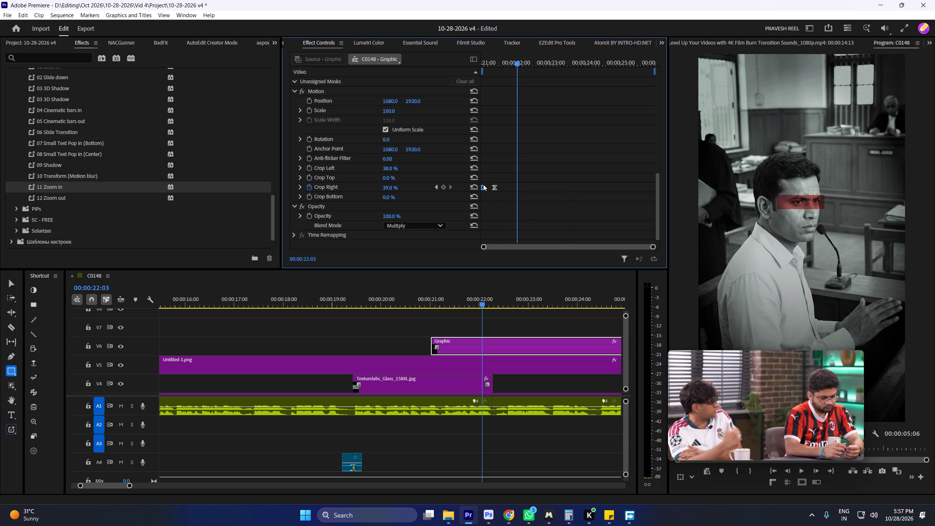
pyautogui.rightClick(482, 187)
pyautogui.click(500, 310)
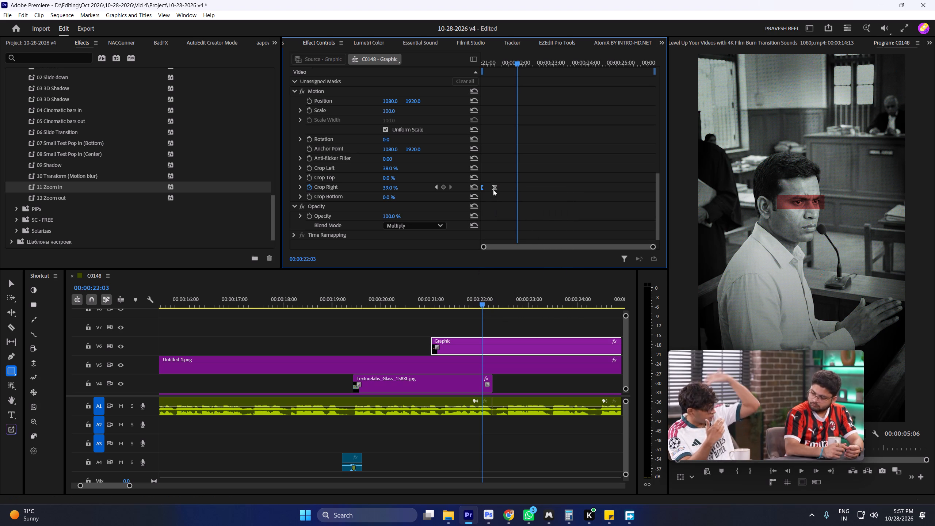
pyautogui.click(493, 188)
pyautogui.rightClick(493, 188)
pyautogui.click(523, 303)
# Play back the red bar's eased wipe and the cut from the courtroom shot to the speaker.
pyautogui.click(422, 296)
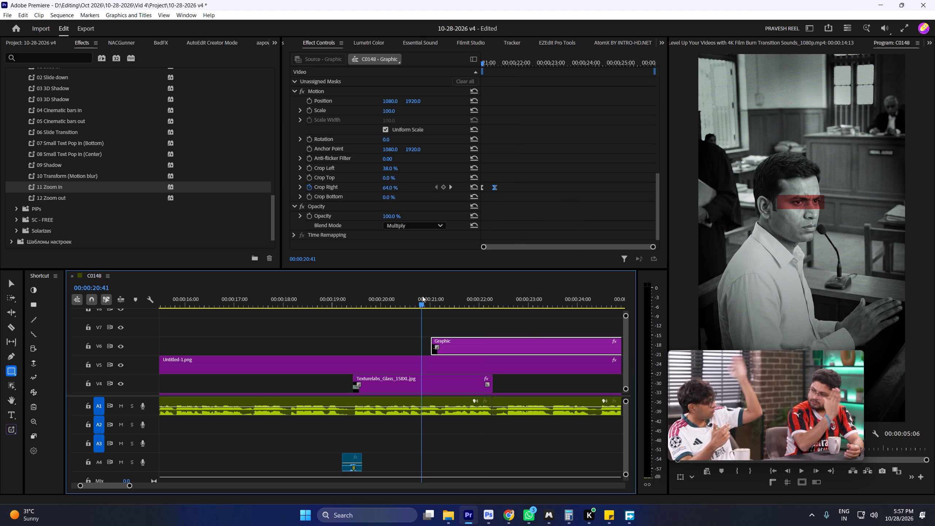
pyautogui.press('space')
pyautogui.press('space')
pyautogui.press('space')
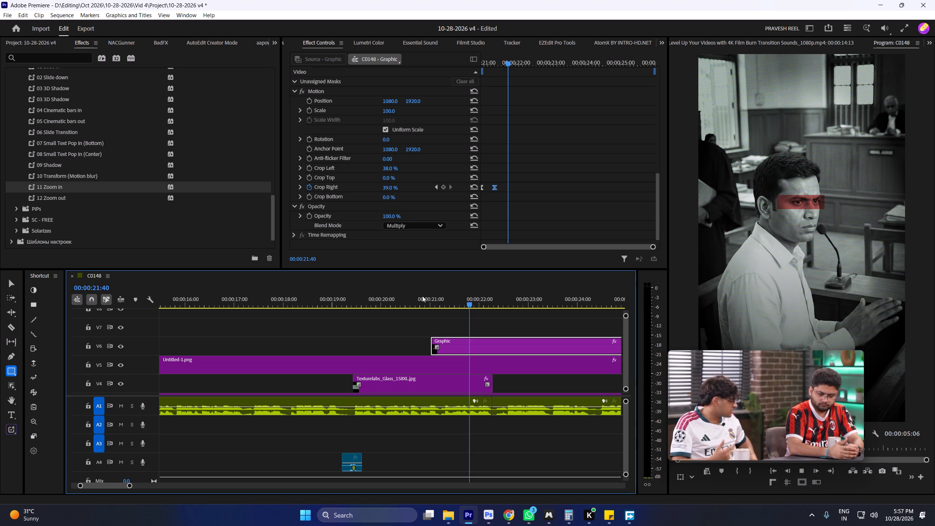
pyautogui.press('space')
pyautogui.press('space')
pyautogui.press('space')
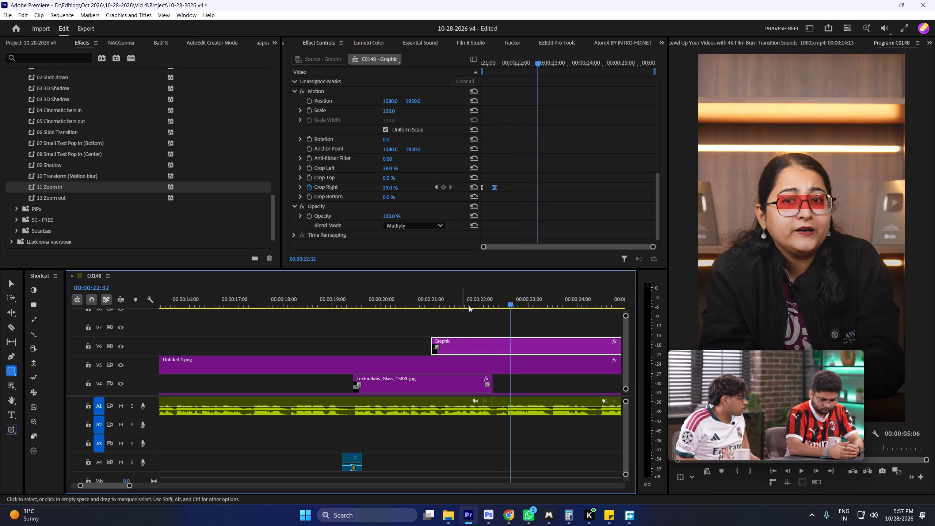
pyautogui.keyDown('shift'); pyautogui.click(499, 295); pyautogui.keyUp('shift')
pyautogui.press('space')
pyautogui.press('space')
# Cut the red bar graphic on V6 at 00:00:22:13, where the courtroom shot ends, and delete the remainder.
pyautogui.keyDown('shift'); pyautogui.click(497, 296); pyautogui.keyUp('shift')
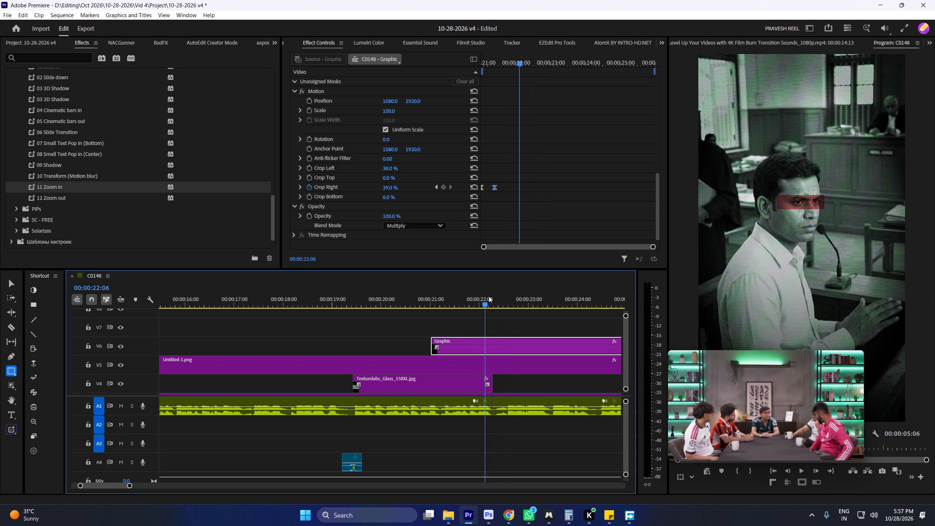
pyautogui.click(516, 350)
pyautogui.press('c')
pyautogui.click(538, 347)
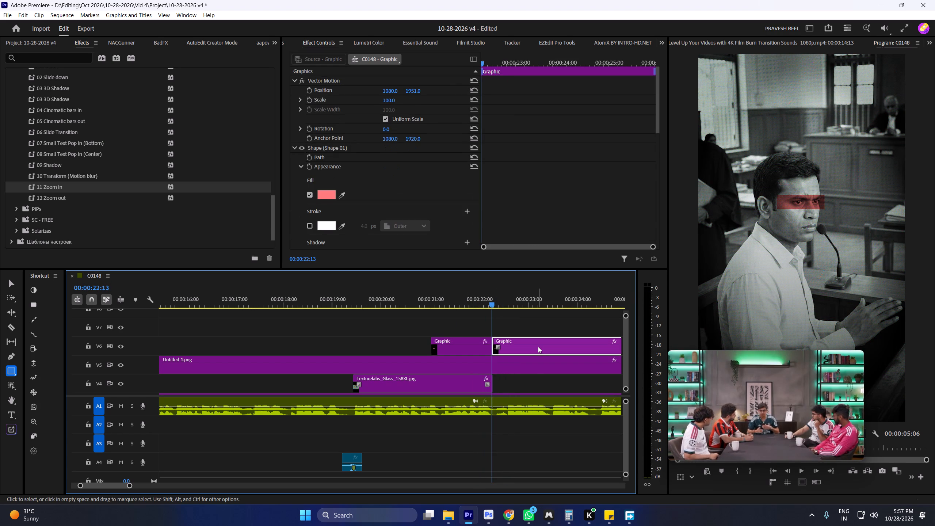
pyautogui.press('Delete')
# Split the Untitled-1.png overlay on V5 at 00:00:22:13 and check playback across the cut to the speaker.
pyautogui.click(534, 367)
pyautogui.press('c')
pyautogui.click(534, 367)
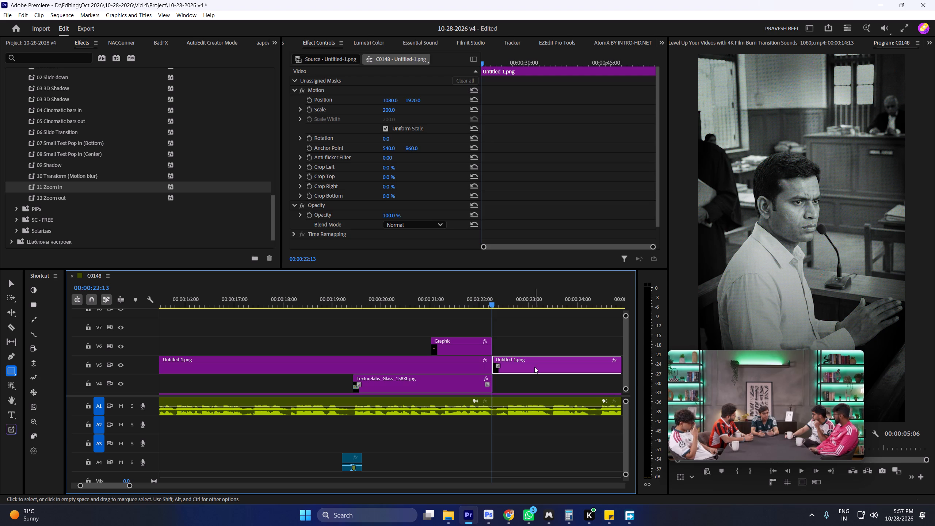
pyautogui.click(530, 346)
pyautogui.keyDown('ctrl'); pyautogui.scroll(-7, 529, 344); pyautogui.keyUp('ctrl')
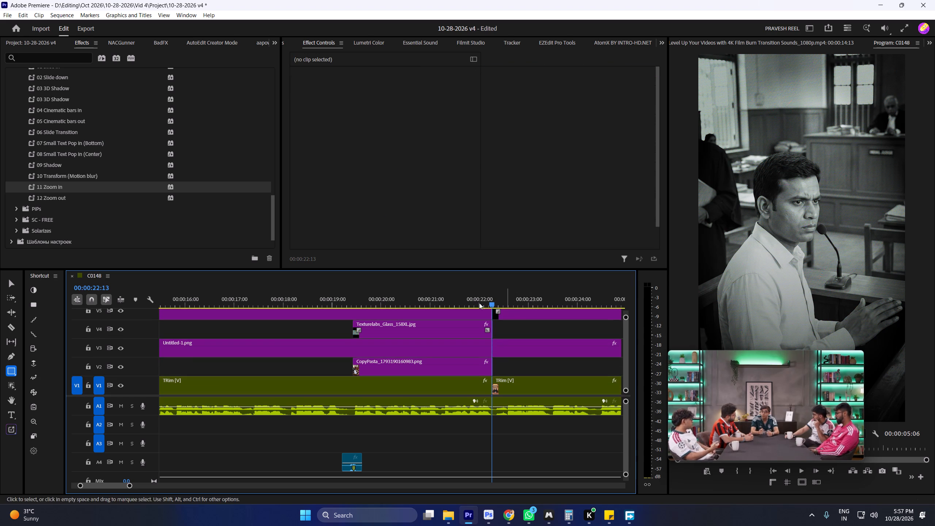
pyautogui.click(478, 296)
pyautogui.click(479, 296)
pyautogui.press('space')
pyautogui.press('space')
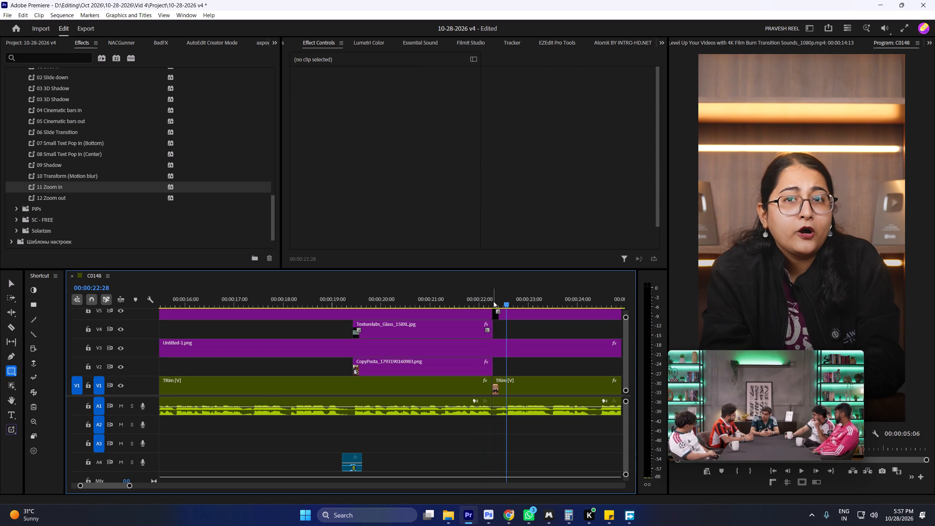
# Duplicate the film burn transition clip with its sound from the courtroom shot's start to the cut at 00:00:22:13.
pyautogui.keyDown('shift'); pyautogui.click(493, 301); pyautogui.keyUp('shift')
pyautogui.keyDown('ctrl'); pyautogui.scroll(9, 489, 349); pyautogui.keyUp('ctrl')
pyautogui.keyDown('ctrl'); pyautogui.scroll(-1, 487, 350); pyautogui.keyUp('ctrl')
pyautogui.keyDown('ctrl'); pyautogui.scroll(1, 487, 350); pyautogui.keyUp('ctrl')
pyautogui.keyDown('alt'); pyautogui.scroll(-11, 486, 348); pyautogui.keyUp('alt')
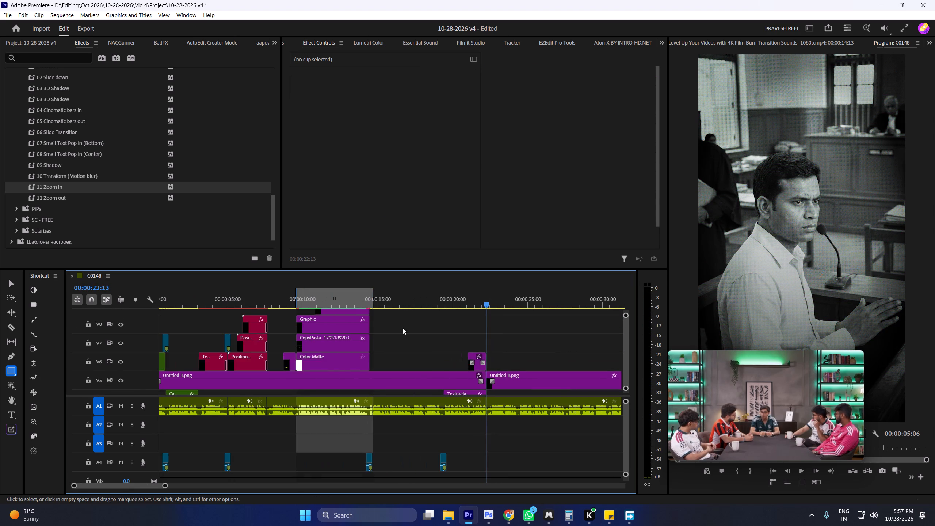
pyautogui.keyDown('ctrl'); pyautogui.scroll(10, 366, 333); pyautogui.keyUp('ctrl')
pyautogui.click(445, 322)
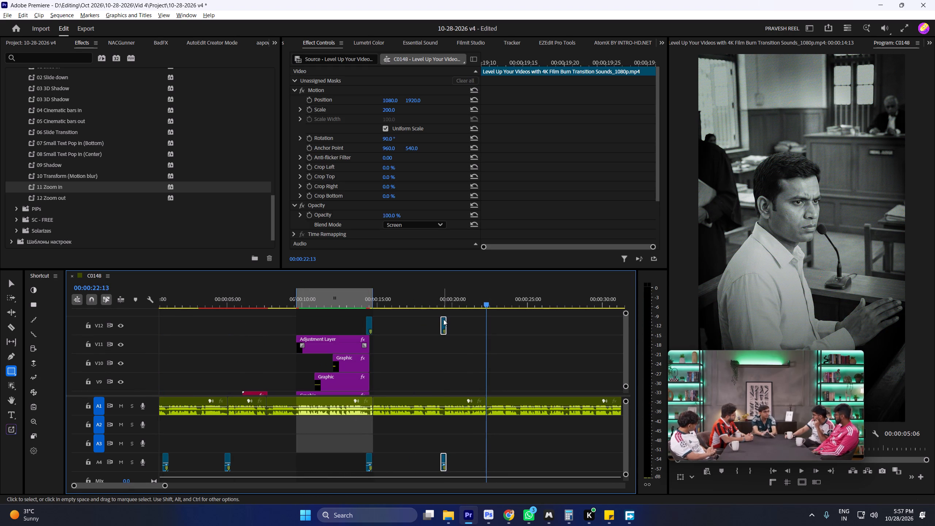
pyautogui.keyDown('alt'); pyautogui.moveTo(444, 319); pyautogui.dragTo(486, 321); pyautogui.keyUp('alt')
# Play through the duplicated film burn and the following speaker section, examining the rest of the timeline.
pyautogui.click(474, 289)
pyautogui.press('space')
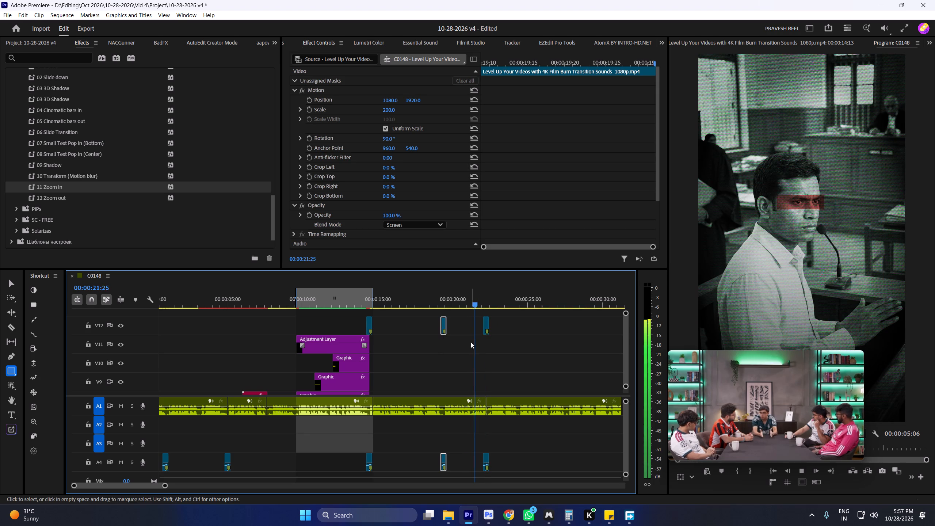
pyautogui.scroll(-7, 468, 341)
pyautogui.keyDown('ctrl'); pyautogui.scroll(-17, 447, 335); pyautogui.keyUp('ctrl')
pyautogui.keyDown('alt'); pyautogui.scroll(-5, 426, 325); pyautogui.keyUp('alt')
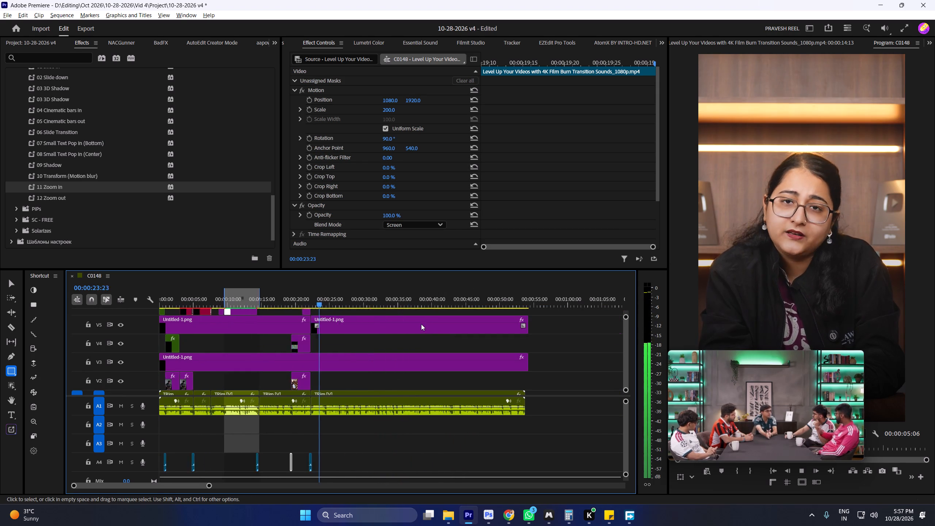
pyautogui.keyDown('alt'); pyautogui.scroll(-6, 421, 324); pyautogui.keyUp('alt')
pyautogui.keyDown('ctrl'); pyautogui.scroll(-4, 343, 343); pyautogui.keyUp('ctrl')
pyautogui.keyDown('ctrl'); pyautogui.scroll(-5, 309, 376); pyautogui.keyUp('ctrl')
pyautogui.keyDown('alt'); pyautogui.scroll(14, 300, 379); pyautogui.keyUp('alt')
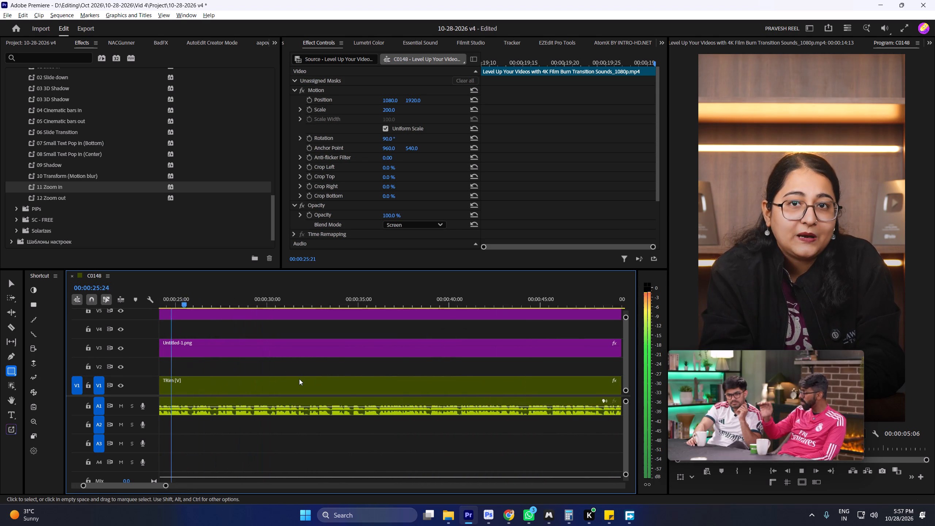
pyautogui.scroll(2, 299, 379)
pyautogui.scroll(-5, 300, 377)
pyautogui.keyDown('alt'); pyautogui.scroll(-6, 304, 372); pyautogui.keyUp('alt')
pyautogui.press('space')
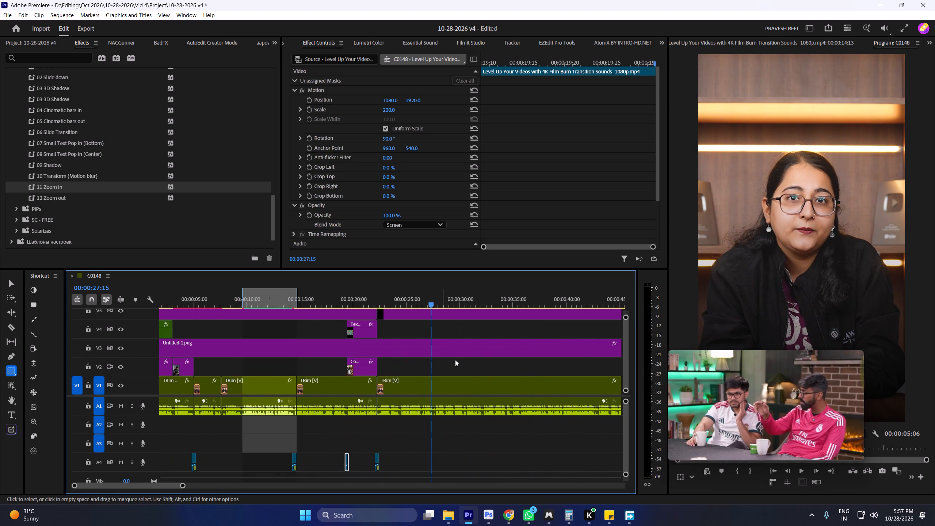
# Split the TRim footage on V1 at 00:00:27:36 and play the speaker section following the cut.
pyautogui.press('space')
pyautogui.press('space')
pyautogui.keyDown('alt'); pyautogui.scroll(12, 404, 373); pyautogui.keyUp('alt')
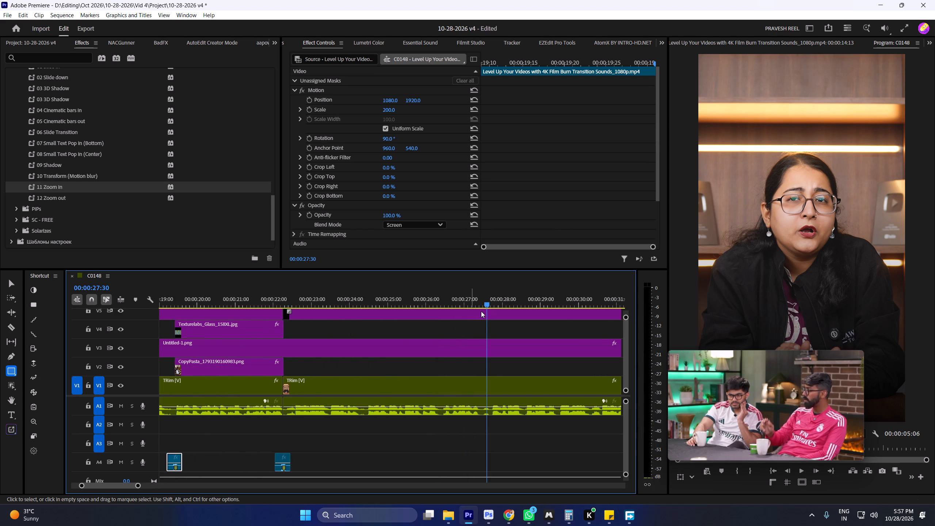
pyautogui.click(491, 304)
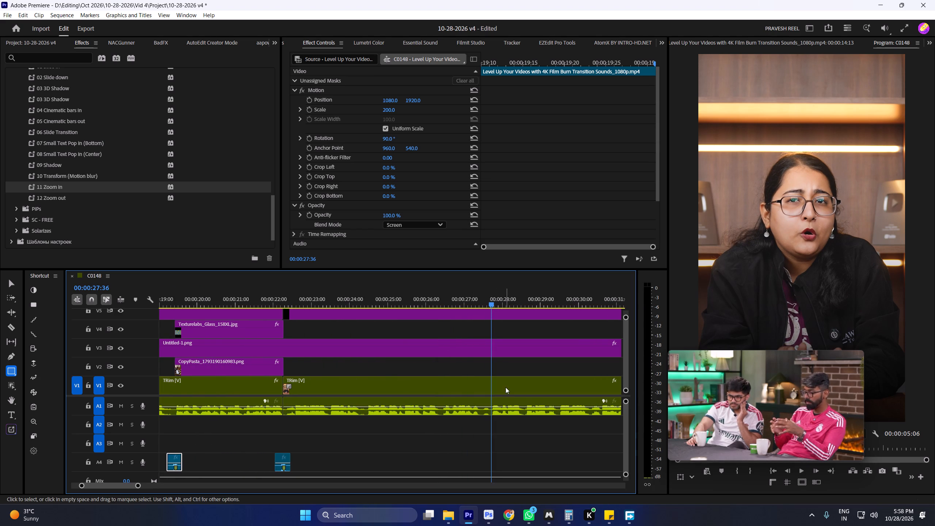
pyautogui.click(505, 387)
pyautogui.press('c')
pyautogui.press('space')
pyautogui.scroll(-17, 430, 358)
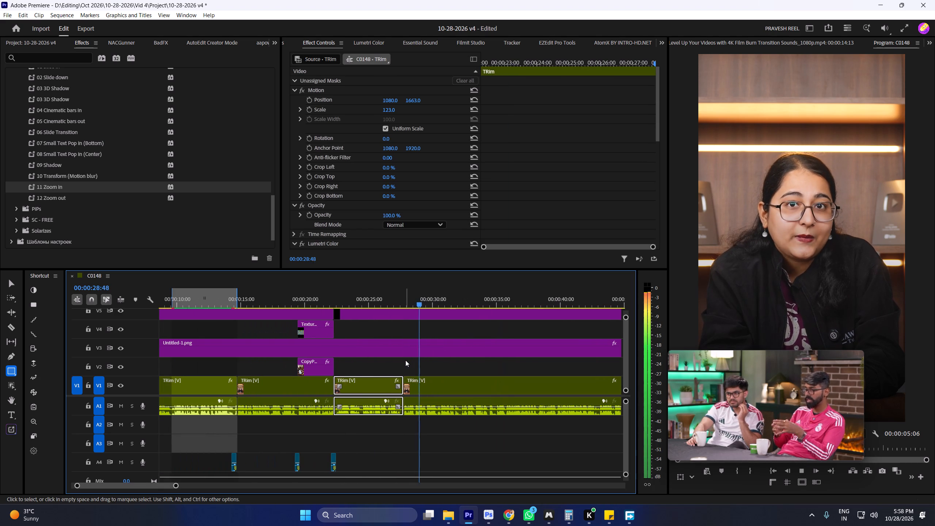
pyautogui.keyDown('ctrl'); pyautogui.scroll(10, 402, 356); pyautogui.keyUp('ctrl')
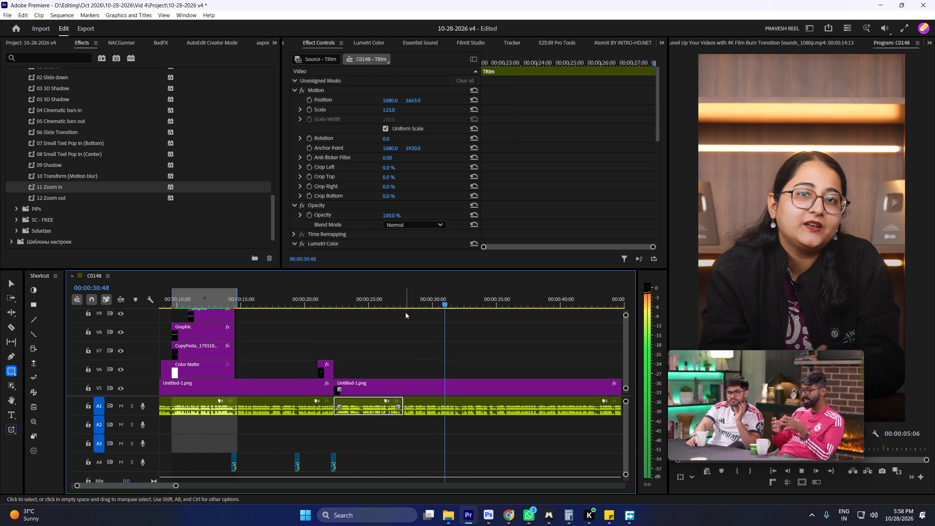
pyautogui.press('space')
# Duplicate the film burn transition clip with its sound from the 00:00:22:13 cut to the 00:00:27:36 cut and play it back.
pyautogui.moveTo(426, 302); pyautogui.dragTo(407, 302)
pyautogui.keyDown('ctrl'); pyautogui.scroll(12, 388, 338); pyautogui.keyUp('ctrl')
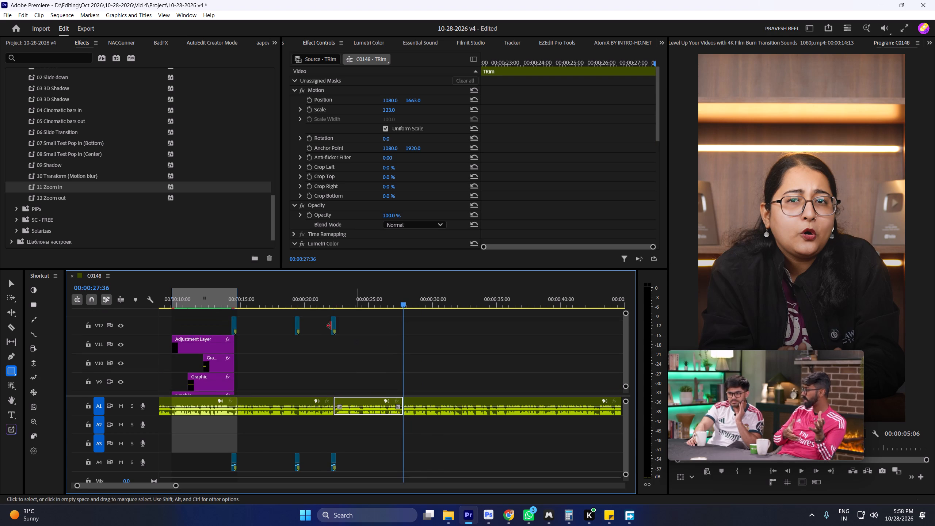
pyautogui.keyDown('alt'); pyautogui.scroll(12, 329, 326); pyautogui.keyUp('alt')
pyautogui.click(343, 320)
pyautogui.keyDown('alt'); pyautogui.moveTo(342, 319); pyautogui.dragTo(565, 321); pyautogui.keyUp('alt')
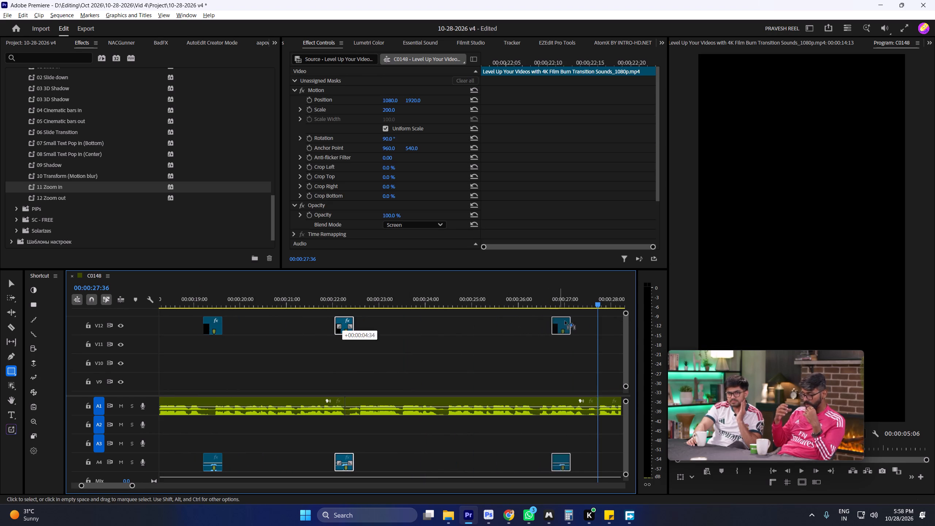
pyautogui.keyDown('alt'); pyautogui.moveTo(565, 321); pyautogui.dragTo(593, 326); pyautogui.keyUp('alt')
pyautogui.click(572, 308)
pyautogui.click(570, 303)
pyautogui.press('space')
pyautogui.scroll(-6, 482, 343)
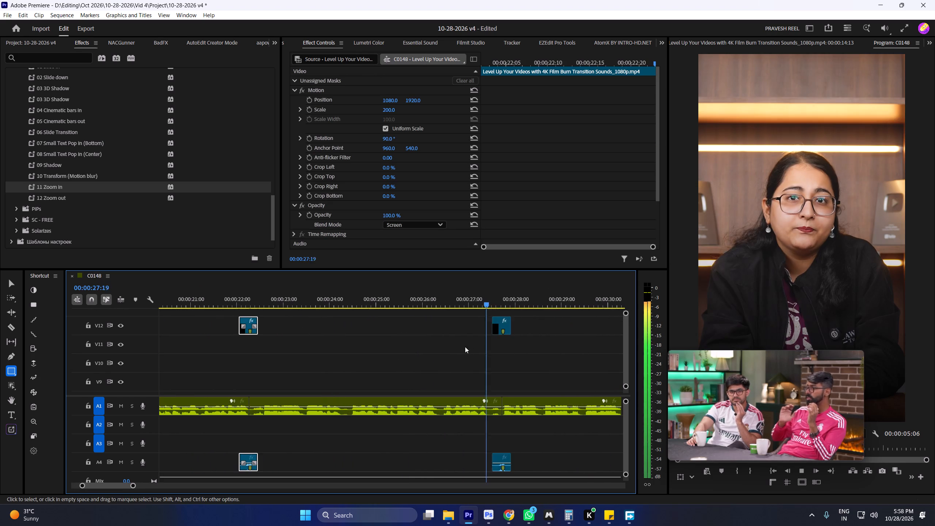
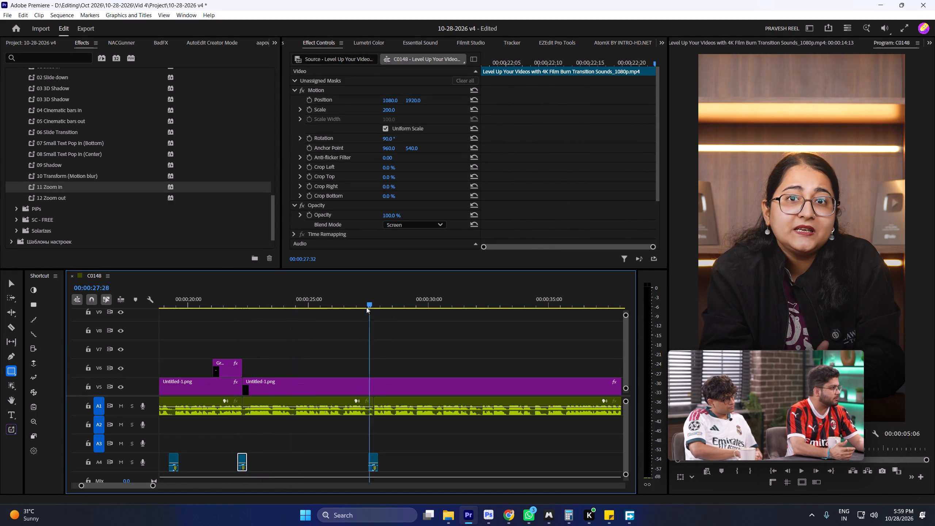
# Apply the 12 Zoom out preset to the TRim segment on V1 that starts at the cut after the courtroom shot.
pyautogui.moveTo(366, 307); pyautogui.dragTo(363, 306)
pyautogui.keyDown('ctrl'); pyautogui.scroll(-11, 319, 337); pyautogui.keyUp('ctrl')
pyautogui.click(305, 388)
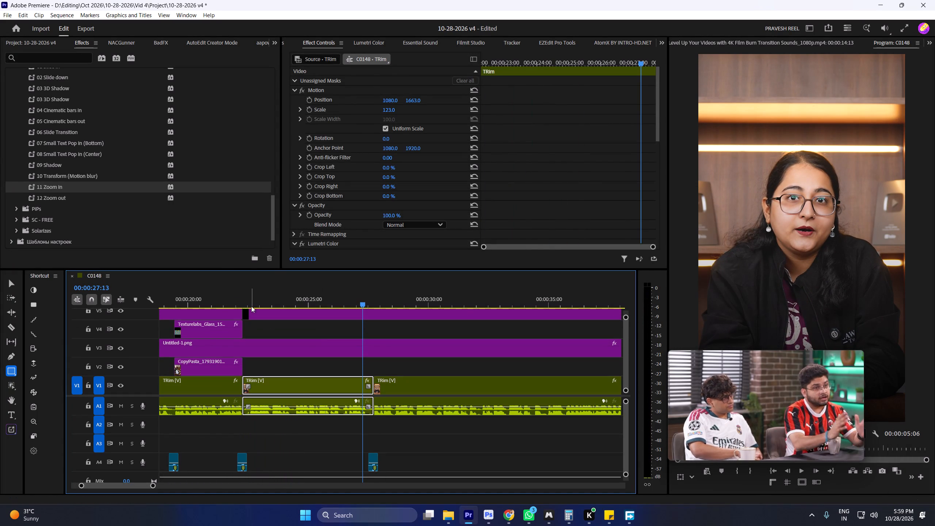
pyautogui.click(247, 300)
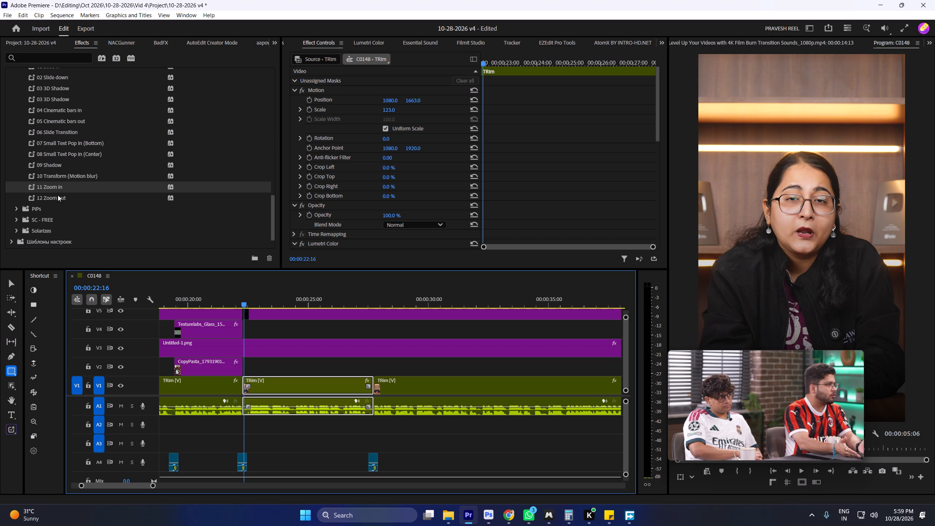
pyautogui.moveTo(64, 199); pyautogui.dragTo(257, 394)
pyautogui.click(260, 366)
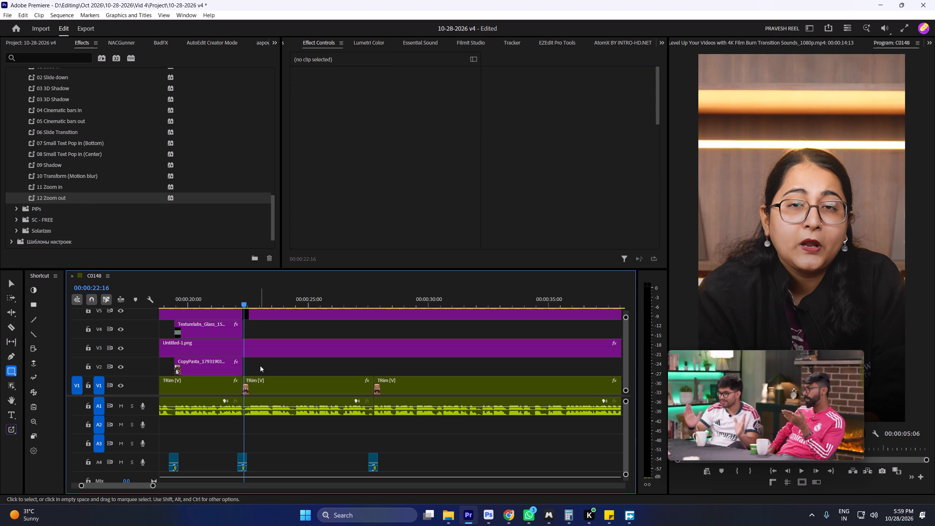
# Play through the speaker footage after the 00:00:22:13 cut up to the following film burn cut.
pyautogui.press('space')
pyautogui.press('space')
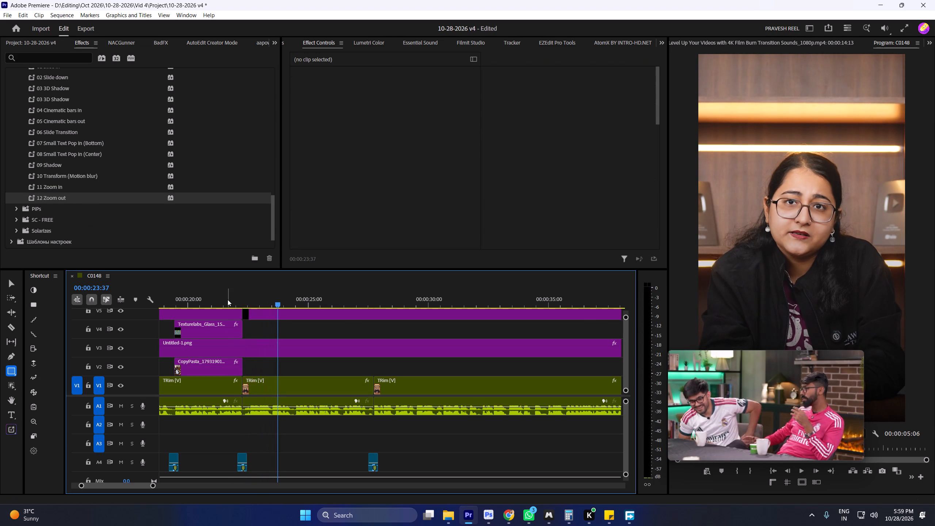
pyautogui.click(228, 299)
pyautogui.press('space')
pyautogui.keyDown('ctrl'); pyautogui.scroll(-7, 263, 369); pyautogui.keyUp('ctrl')
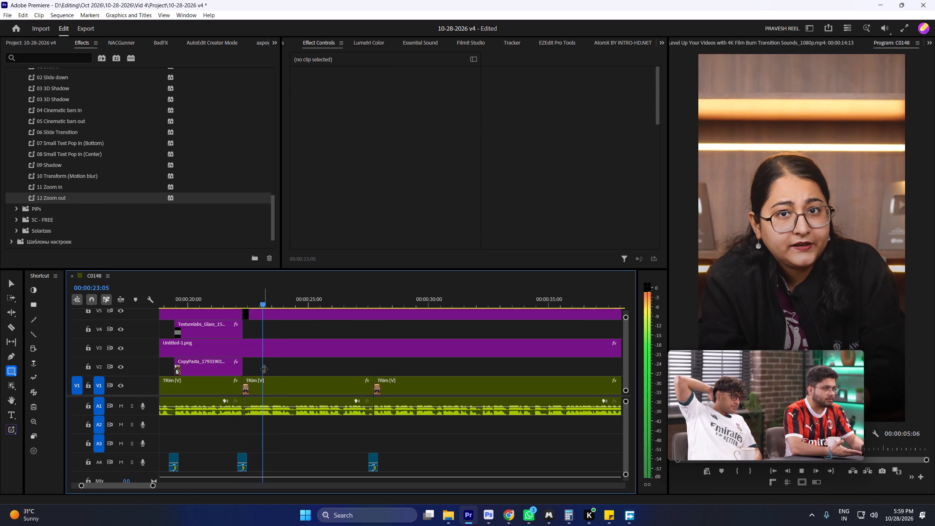
pyautogui.click(306, 329)
pyautogui.scroll(-5, 306, 329)
pyautogui.keyDown('alt'); pyautogui.scroll(5, 283, 325); pyautogui.keyUp('alt')
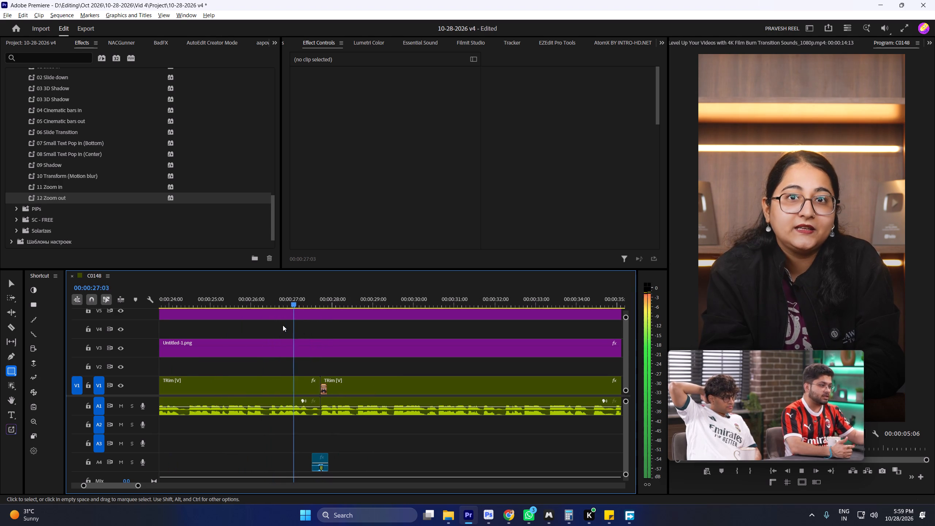
# Paste the copied judgment paragraph image into the timeline at 00:00:27:36 with Copy Pasta and play it briefly.
pyautogui.keyDown('shift'); pyautogui.moveTo(335, 294); pyautogui.dragTo(321, 296); pyautogui.keyUp('shift')
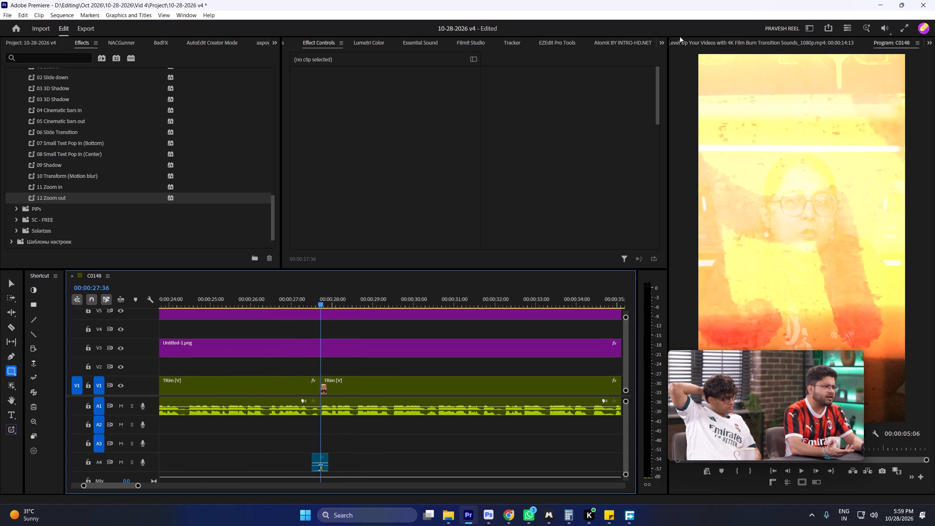
pyautogui.click(662, 41)
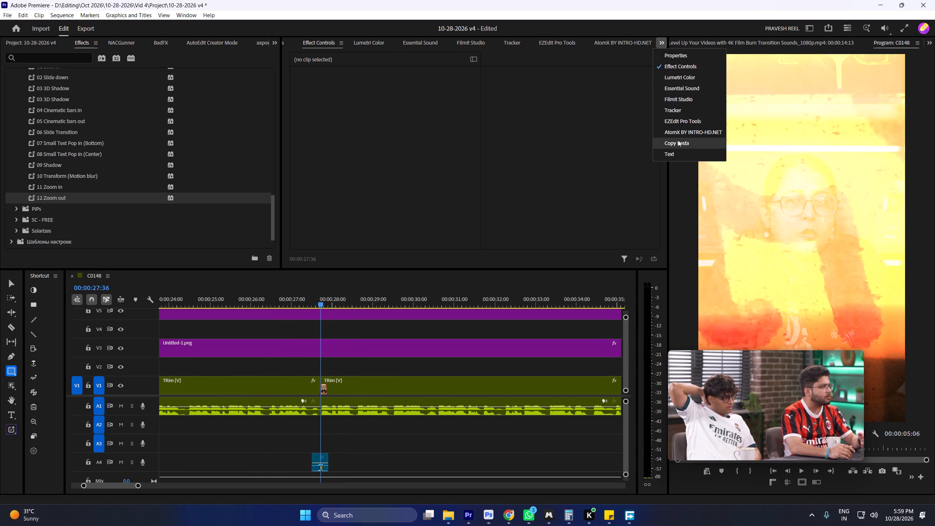
pyautogui.click(678, 140)
pyautogui.click(435, 220)
pyautogui.click(370, 358)
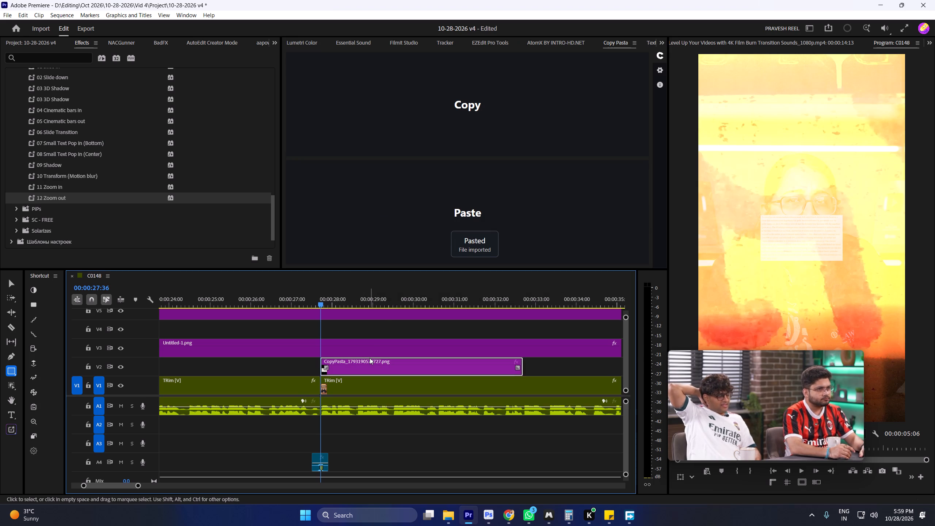
pyautogui.press('space')
pyautogui.press('space')
# Move the pasted paragraph image clip from V2 up to V6, above the Untitled-1.png overlays.
pyautogui.click(379, 369)
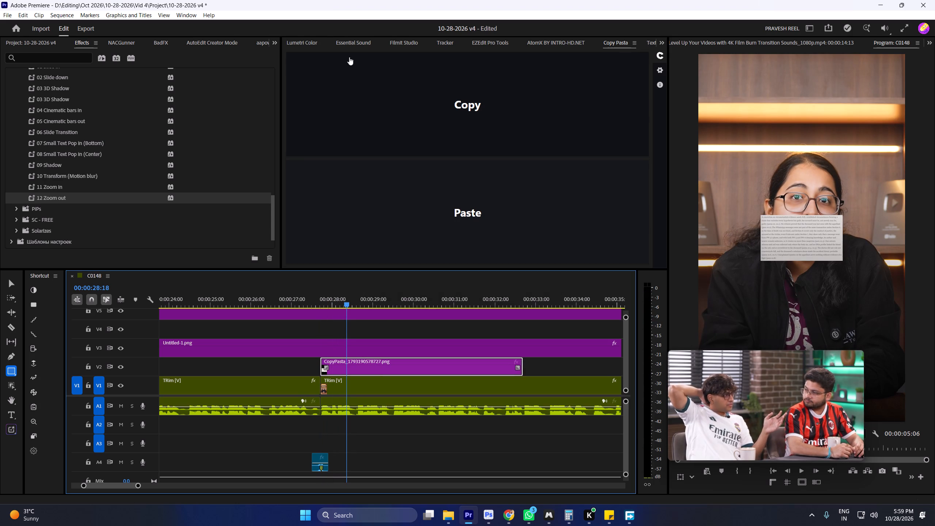
pyautogui.moveTo(381, 364); pyautogui.dragTo(381, 329)
pyautogui.keyDown('ctrl'); pyautogui.scroll(6, 381, 329); pyautogui.keyUp('ctrl')
pyautogui.moveTo(400, 368); pyautogui.dragTo(398, 337)
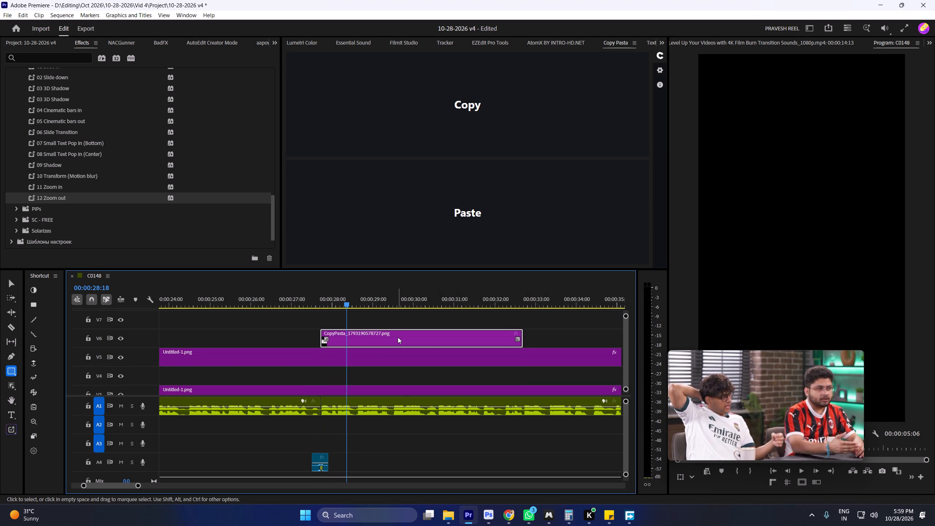
# Scale the paragraph image clip to 238 so it nearly fills the frame's width.
pyautogui.click(398, 337)
pyautogui.click(309, 39)
pyautogui.click(291, 38)
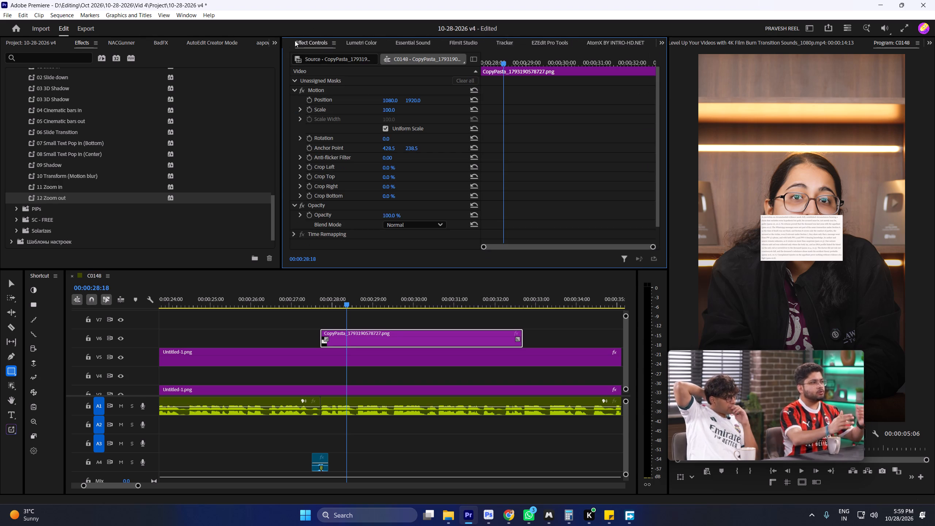
pyautogui.moveTo(391, 107); pyautogui.dragTo(451, 113)
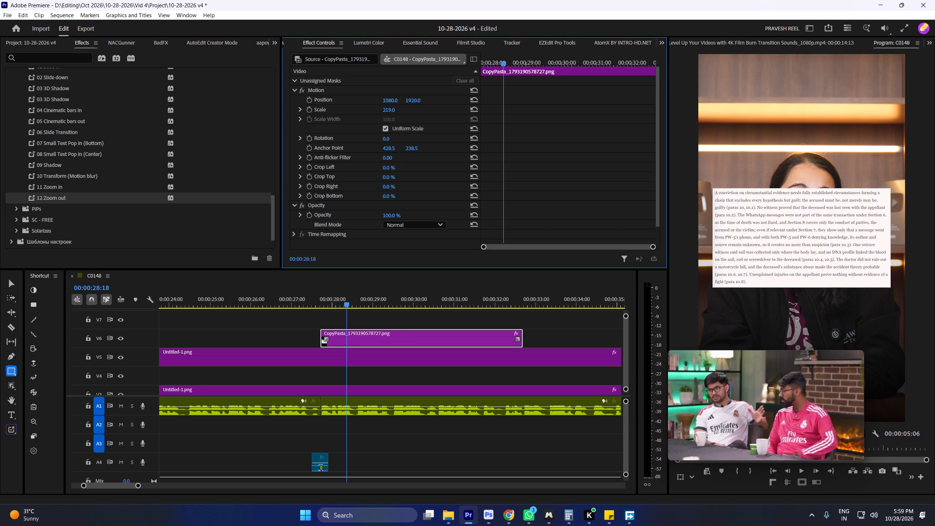
pyautogui.moveTo(451, 113); pyautogui.dragTo(462, 115)
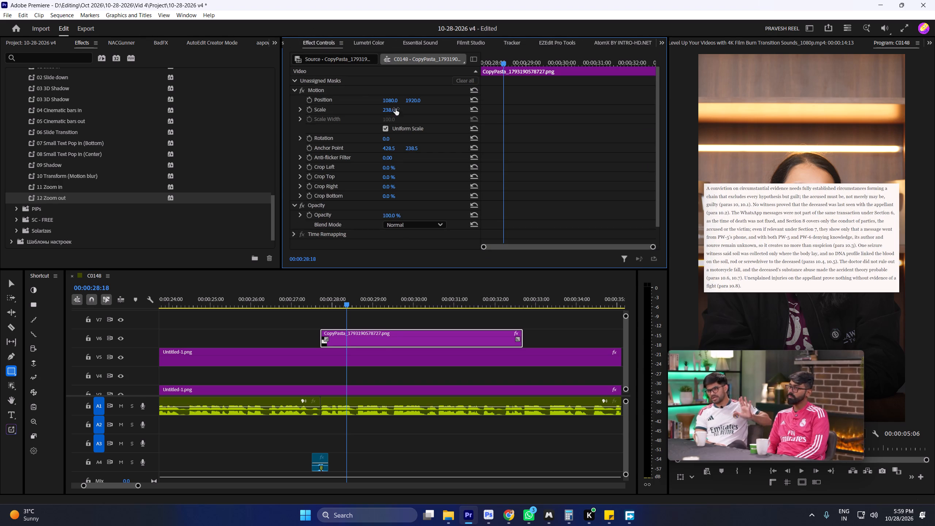
# Move the paragraph image clip from V6 to V7.
pyautogui.moveTo(380, 331); pyautogui.dragTo(379, 321)
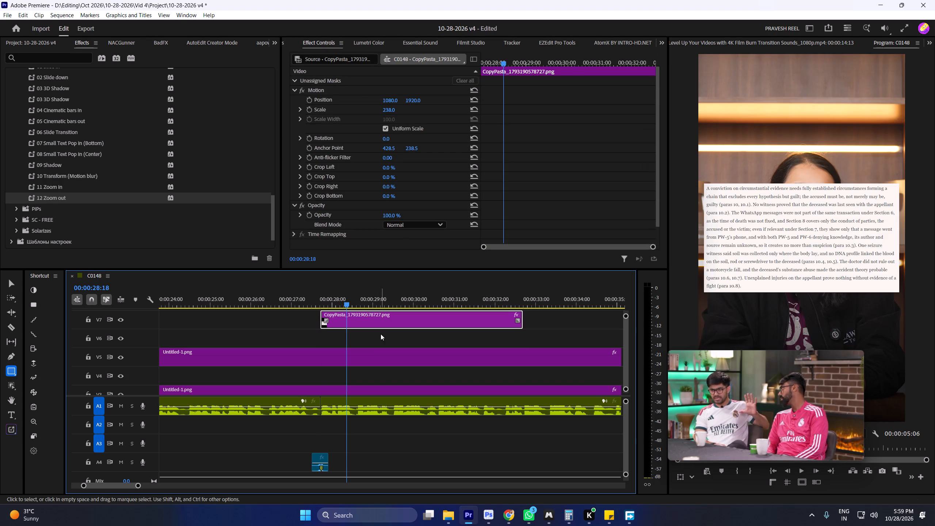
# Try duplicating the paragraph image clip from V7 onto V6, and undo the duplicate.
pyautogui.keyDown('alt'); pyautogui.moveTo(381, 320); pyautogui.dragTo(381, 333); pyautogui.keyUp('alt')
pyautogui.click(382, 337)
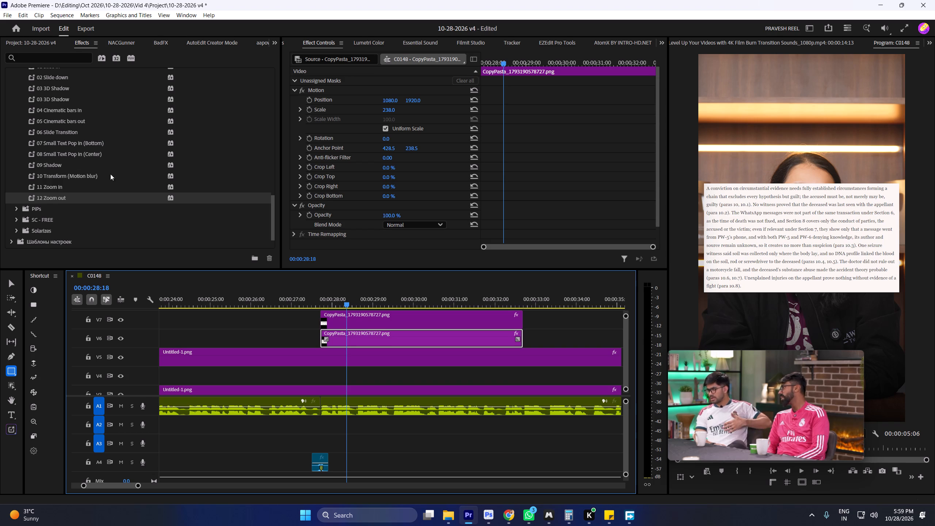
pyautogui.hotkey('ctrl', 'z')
# Duplicate the white Color Matte clip from the earlier text section onto V6, directly beneath the paragraph image clip.
pyautogui.scroll(2, 303, 324)
pyautogui.scroll(-1, 303, 324)
pyautogui.scroll(3, 303, 324)
pyautogui.keyDown('alt'); pyautogui.scroll(-12, 303, 323); pyautogui.keyUp('alt')
pyautogui.scroll(3, 259, 320)
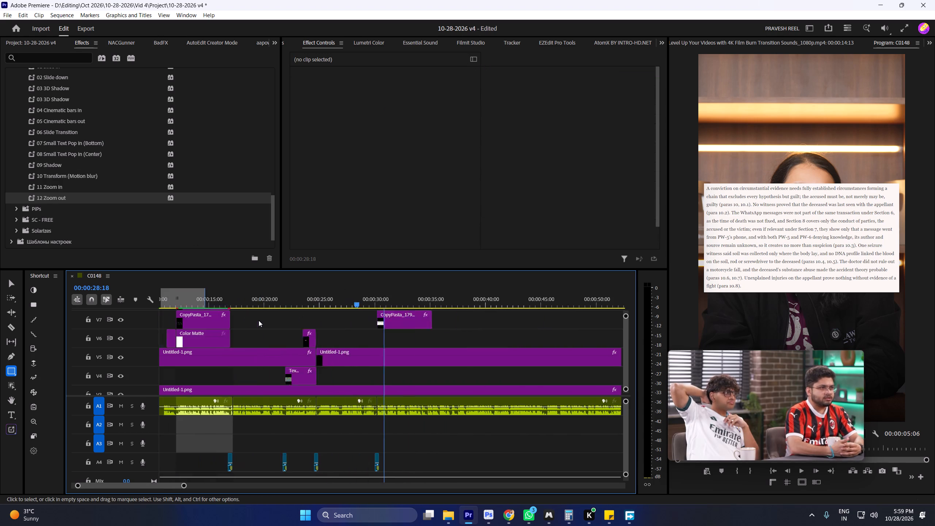
pyautogui.scroll(5, 259, 320)
pyautogui.scroll(-1, 259, 320)
pyautogui.scroll(3, 259, 320)
pyautogui.click(293, 342)
pyautogui.keyDown('alt'); pyautogui.click(281, 342); pyautogui.keyUp('alt')
pyautogui.keyDown('alt'); pyautogui.moveTo(277, 342); pyautogui.dragTo(329, 337); pyautogui.keyUp('alt')
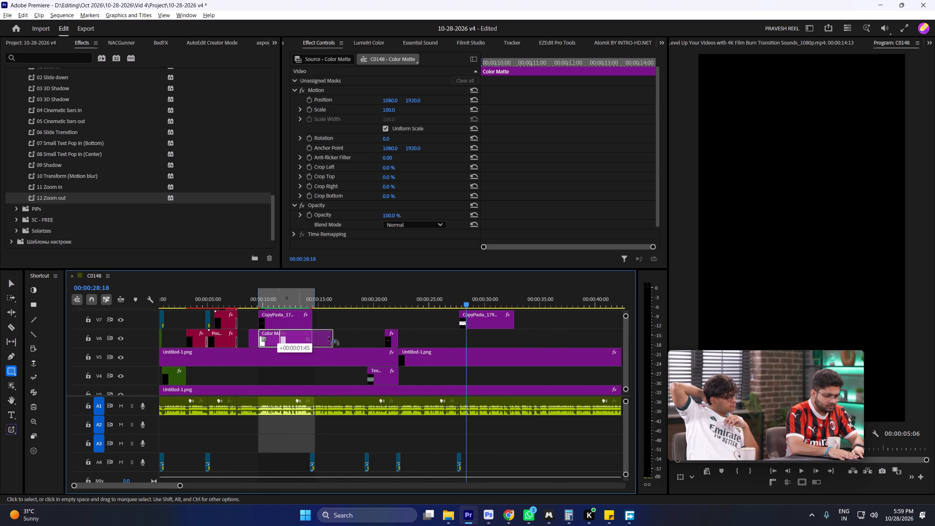
pyautogui.keyDown('alt'); pyautogui.moveTo(329, 337); pyautogui.dragTo(478, 333); pyautogui.keyUp('alt')
# Extend the end of the duplicated Color Matte on V6 to match the end of the paragraph image clip.
pyautogui.keyDown('alt'); pyautogui.scroll(4, 483, 330); pyautogui.keyUp('alt')
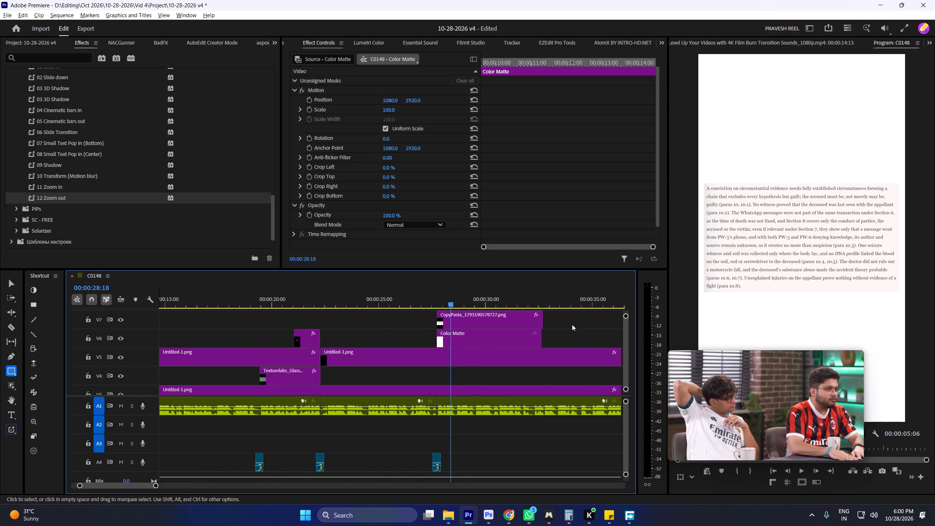
pyautogui.keyDown('alt'); pyautogui.scroll(6, 572, 324); pyautogui.keyUp('alt')
pyautogui.moveTo(543, 334); pyautogui.dragTo(547, 334)
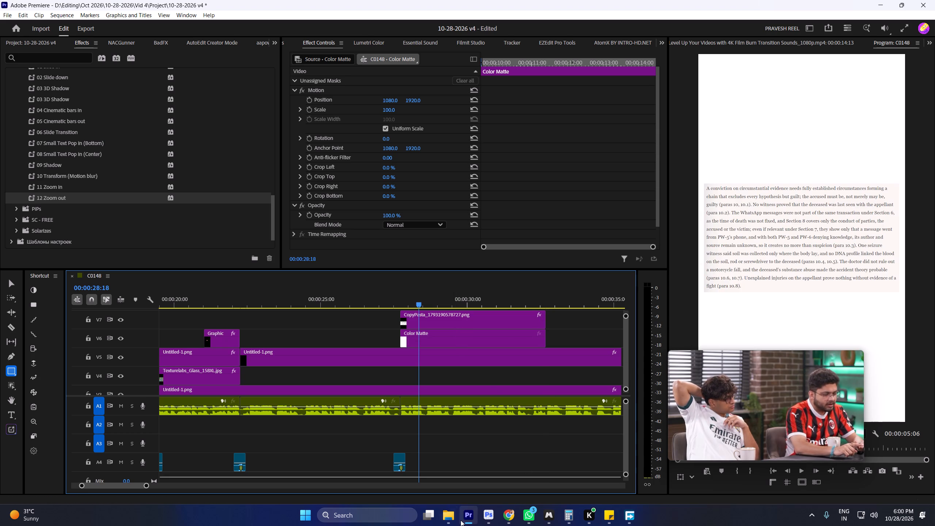
# Open CopyPasta_1793190578727.png from the project's CopyPasta folder in Photoshop.
pyautogui.click(447, 518)
pyautogui.click(384, 477)
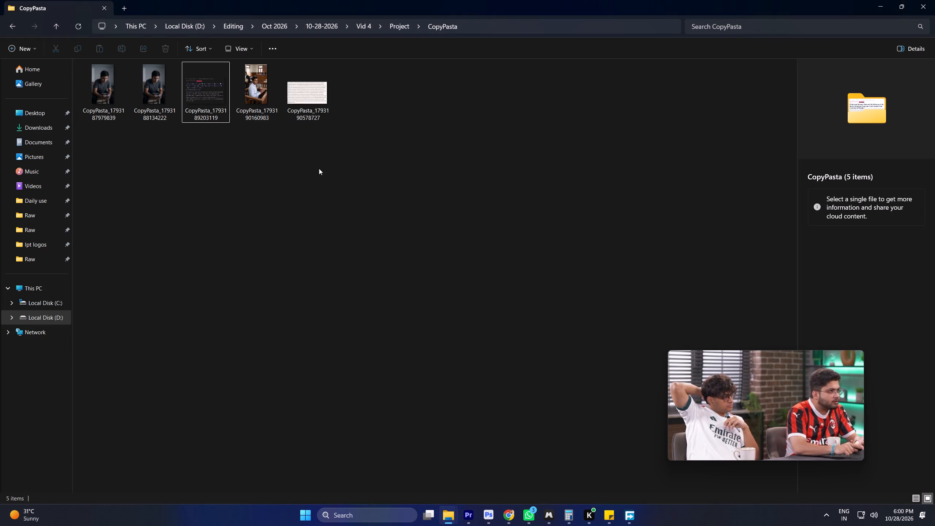
pyautogui.click(304, 110)
pyautogui.rightClick(304, 110)
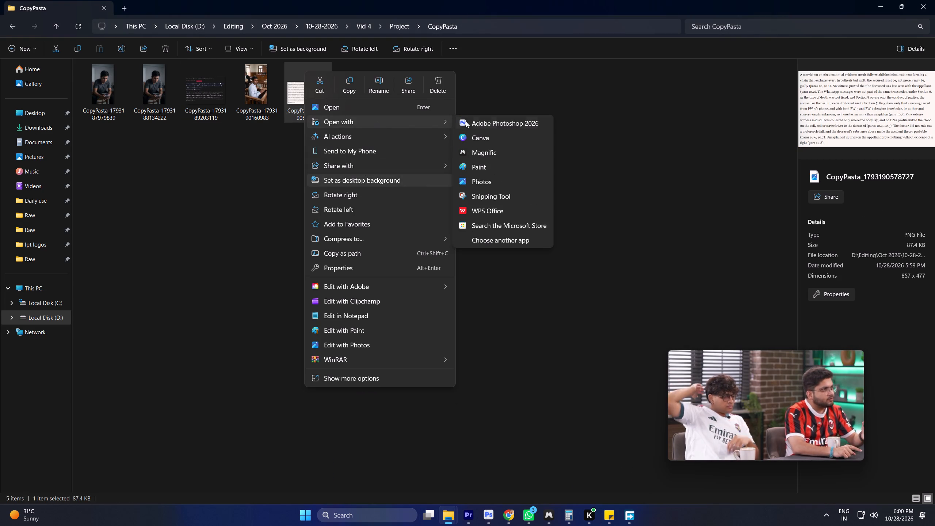
pyautogui.click(502, 121)
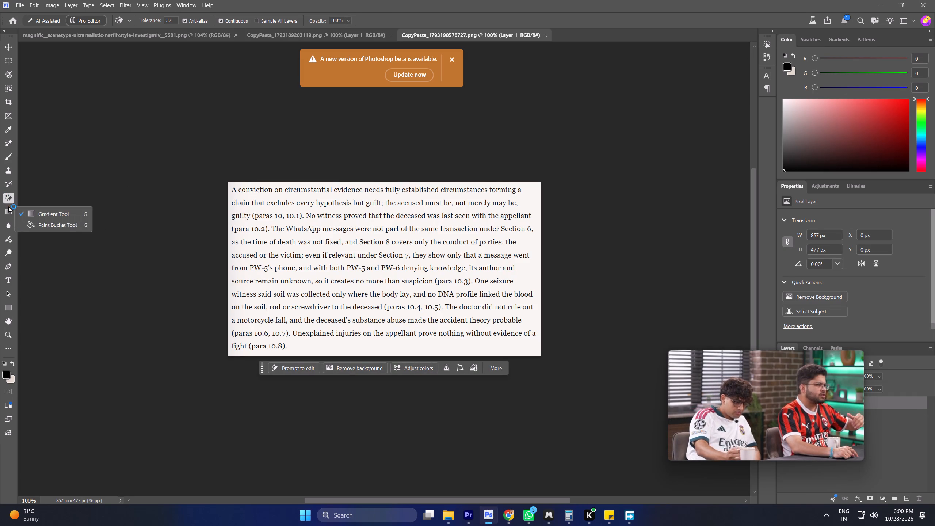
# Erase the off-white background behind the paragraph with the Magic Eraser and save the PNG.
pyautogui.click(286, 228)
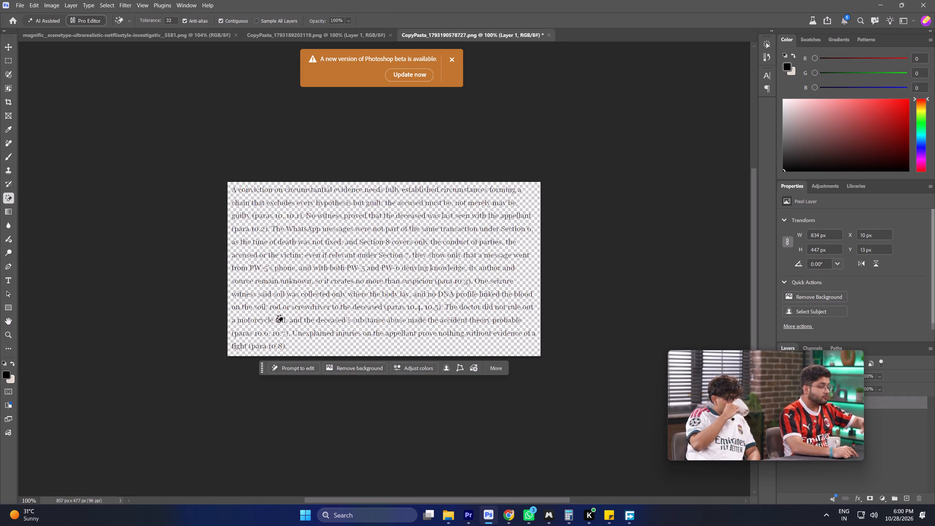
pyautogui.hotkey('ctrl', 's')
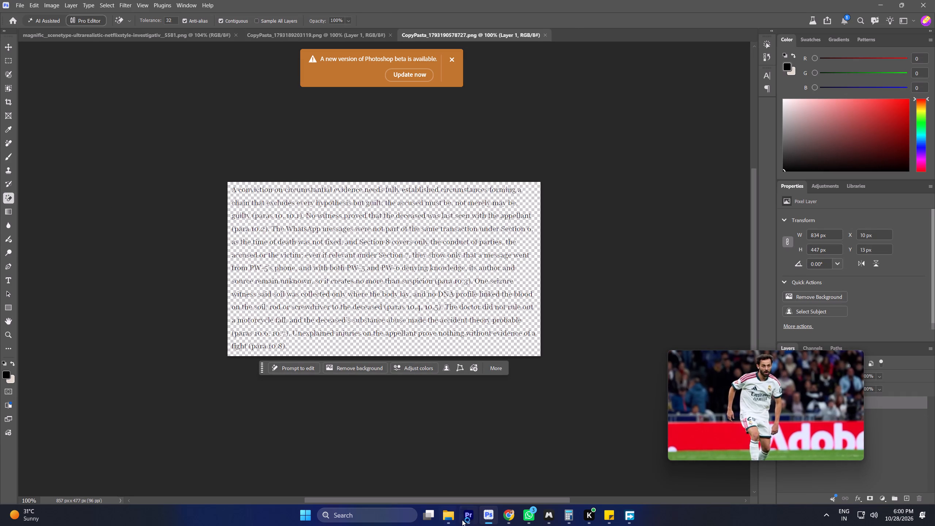
# Switch to Premiere and play the paragraph section full screen, examining how the text reads over the white matte.
pyautogui.click(463, 525)
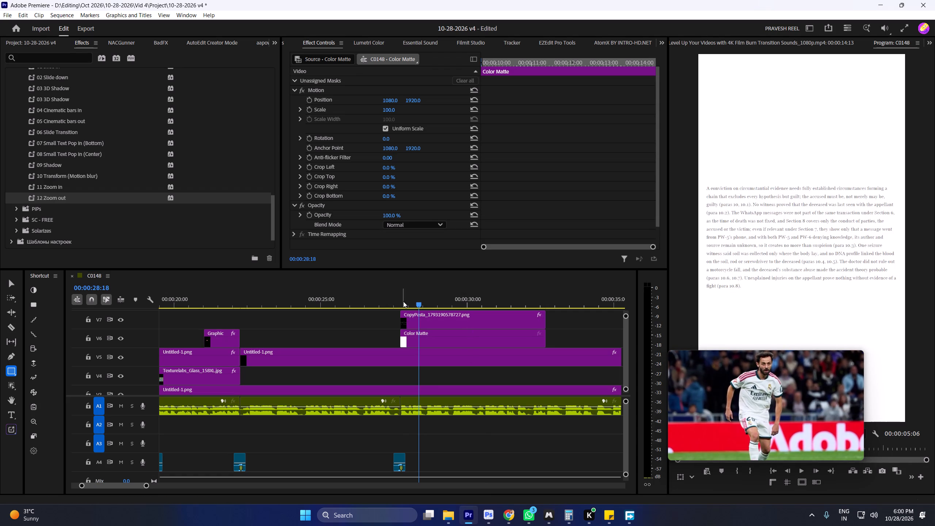
pyautogui.click(403, 301)
pyautogui.click(911, 28)
pyautogui.press('space')
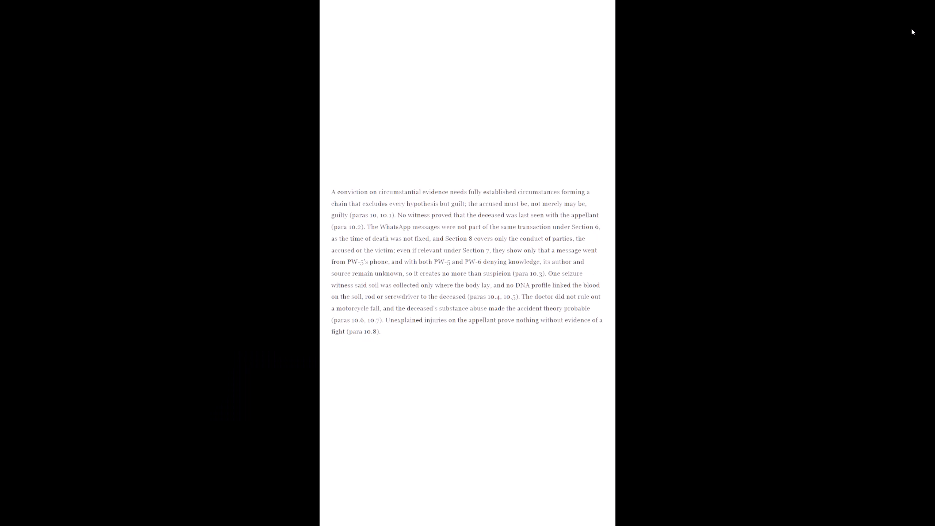
pyautogui.press('space')
pyautogui.press('space')
pyautogui.press('space')
pyautogui.press('space')
pyautogui.press('space')
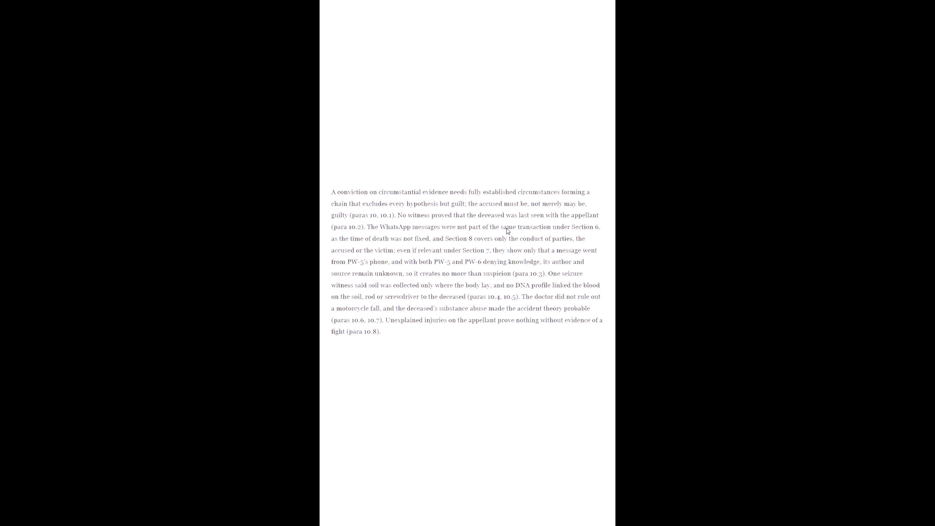
pyautogui.press('Escape')
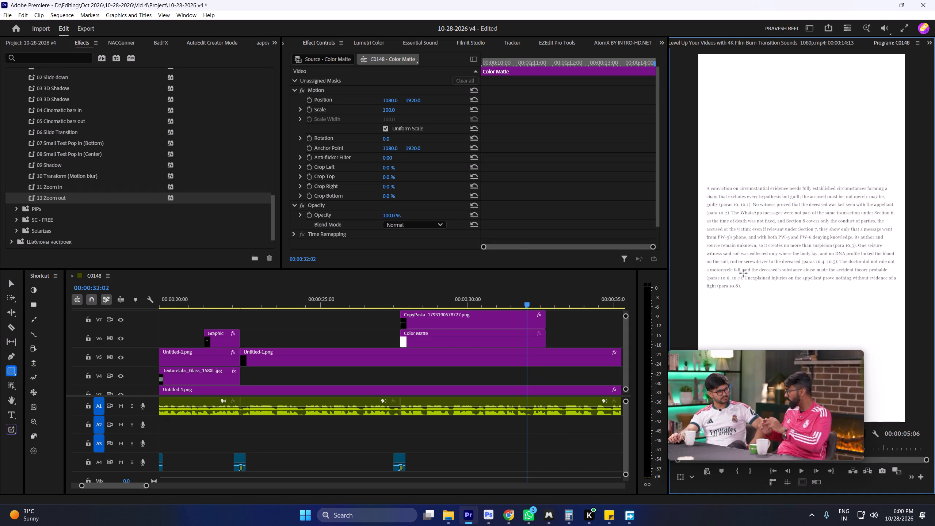
pyautogui.click(407, 298)
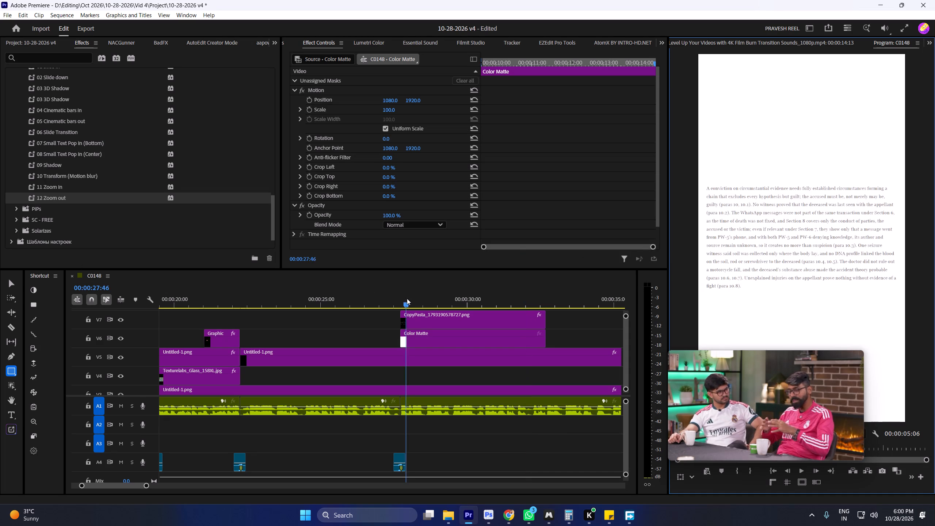
pyautogui.keyDown('ctrl'); pyautogui.scroll(5, 403, 312); pyautogui.keyUp('ctrl')
pyautogui.click(407, 299)
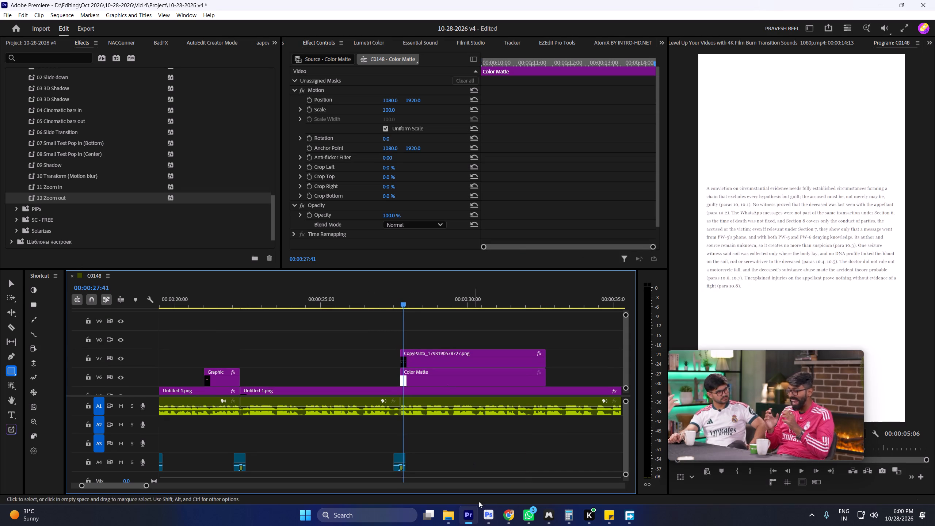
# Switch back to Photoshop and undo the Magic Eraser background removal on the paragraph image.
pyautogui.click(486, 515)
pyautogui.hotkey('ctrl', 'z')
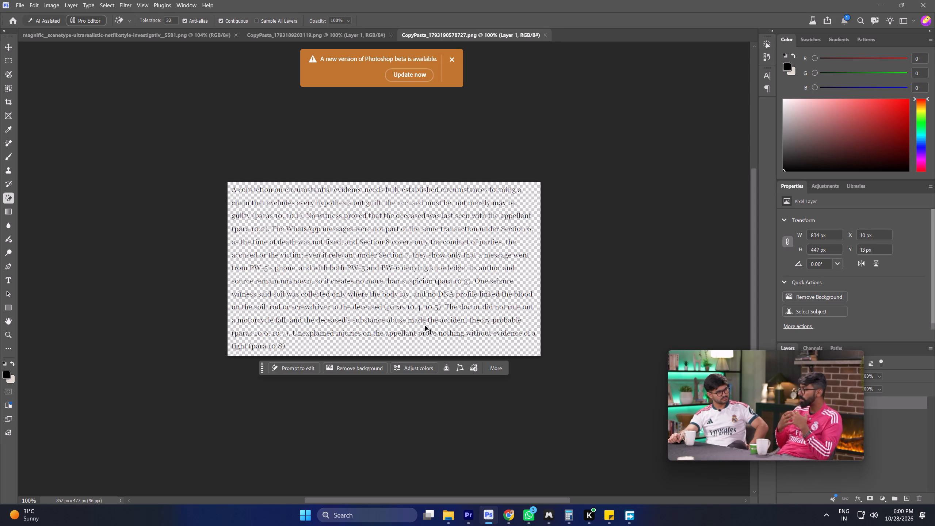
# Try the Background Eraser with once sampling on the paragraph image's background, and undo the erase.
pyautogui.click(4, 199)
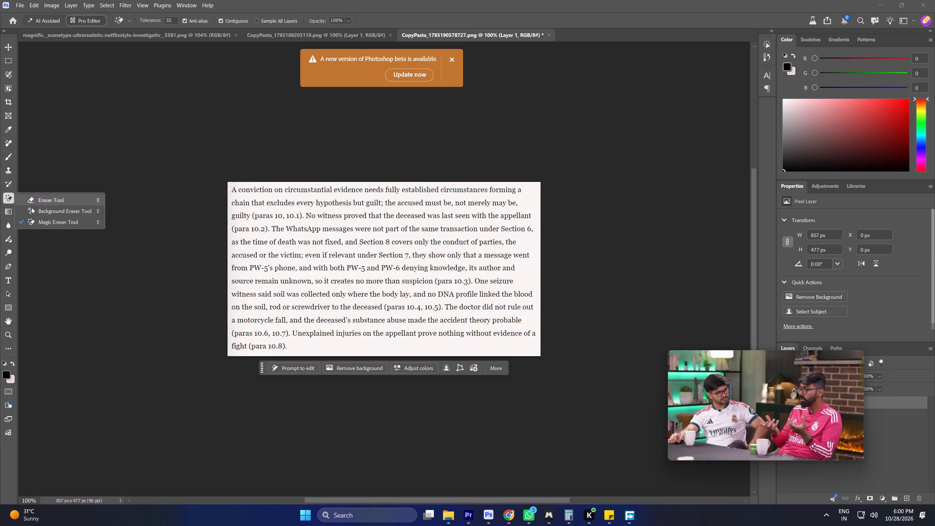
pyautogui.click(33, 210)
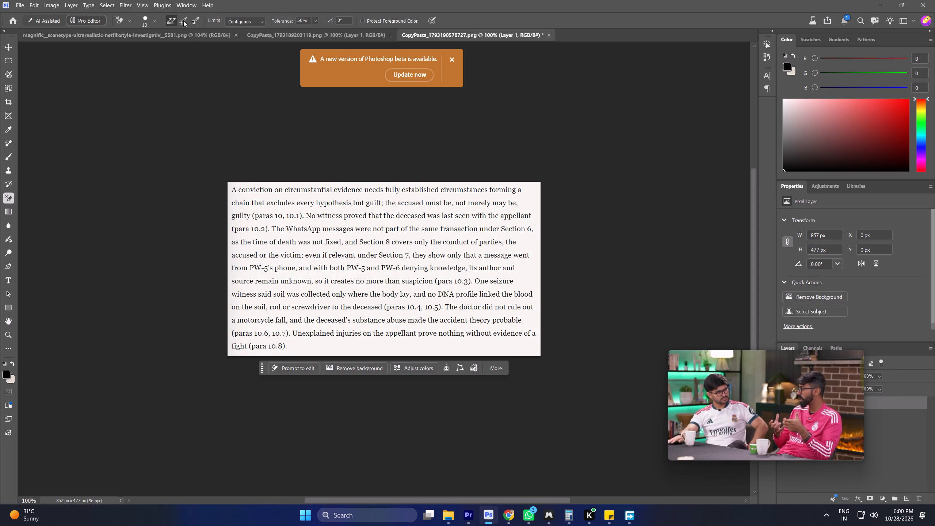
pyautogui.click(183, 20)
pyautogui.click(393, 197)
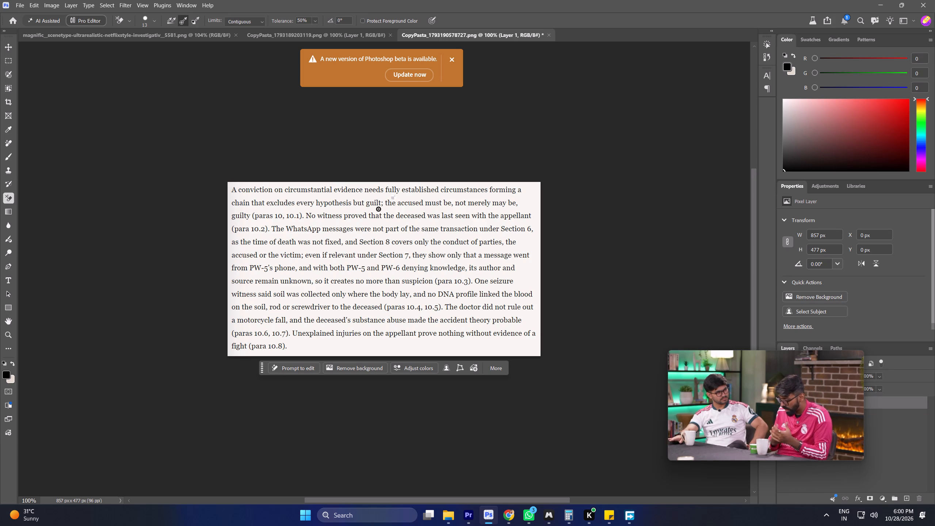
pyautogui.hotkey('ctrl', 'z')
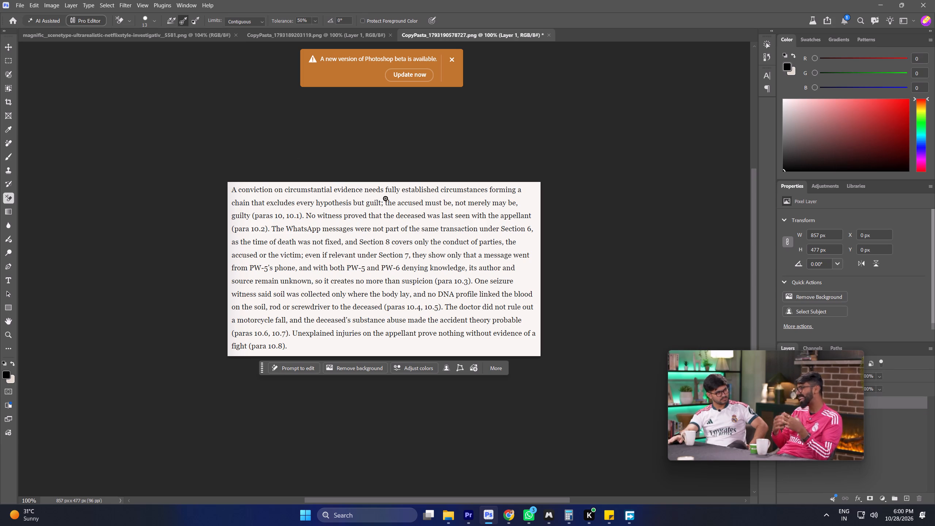
# Enlarge the Background Eraser brush to 100 px and erase the off-white background across the whole paragraph image.
pyautogui.click(391, 198)
pyautogui.press(']')
pyautogui.press(']')
pyautogui.press(']')
pyautogui.press(']')
pyautogui.press(']')
pyautogui.press(']')
pyautogui.press(']')
pyautogui.press(']')
pyautogui.press(']')
pyautogui.press(']')
pyautogui.press(']')
pyautogui.press(']')
pyautogui.press(']')
pyautogui.press(']')
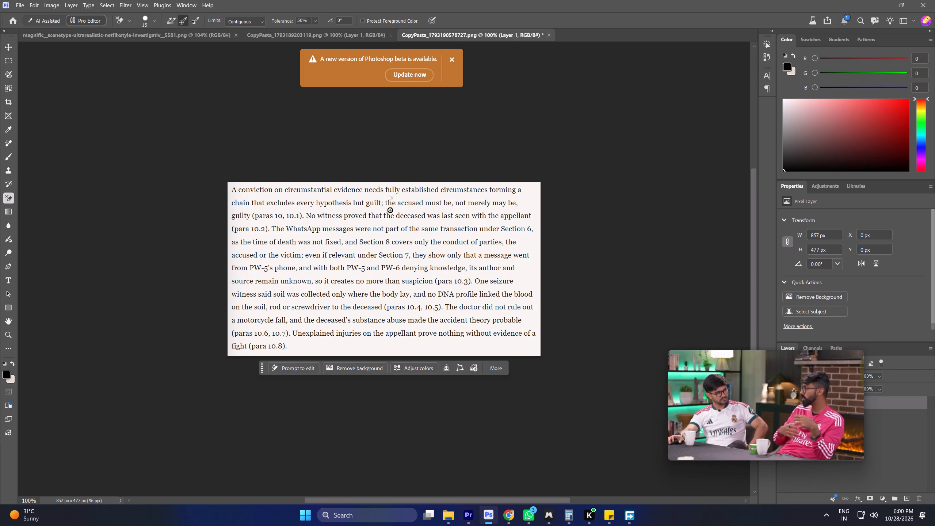
pyautogui.moveTo(407, 197); pyautogui.dragTo(106, 166)
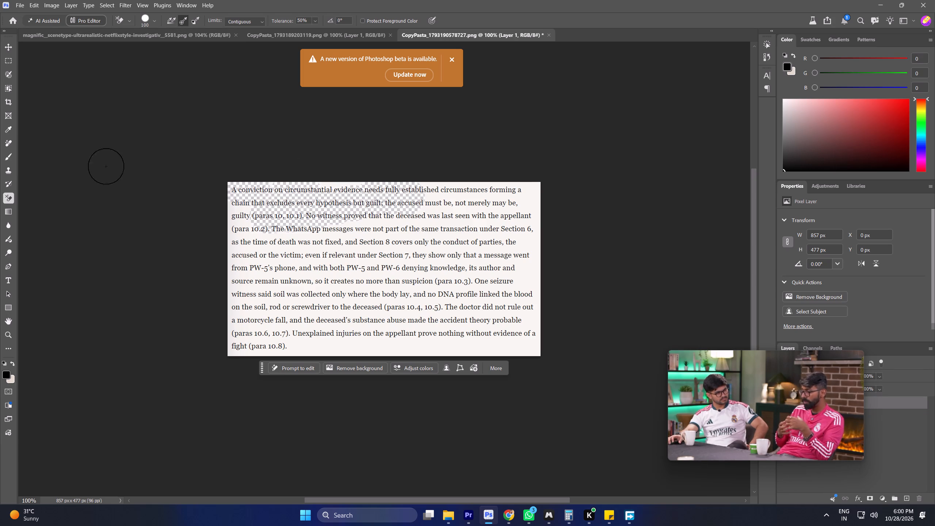
pyautogui.moveTo(106, 166); pyautogui.dragTo(548, 309)
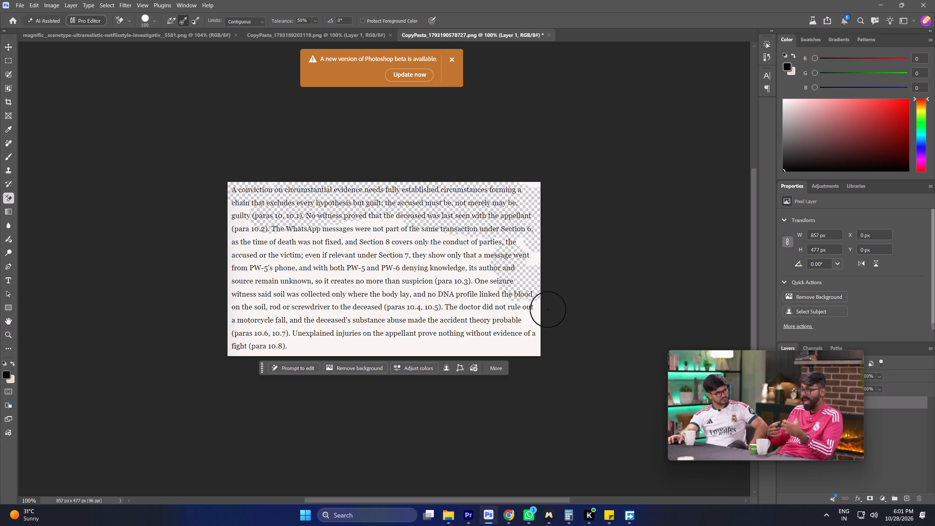
pyautogui.moveTo(548, 309); pyautogui.dragTo(267, 323)
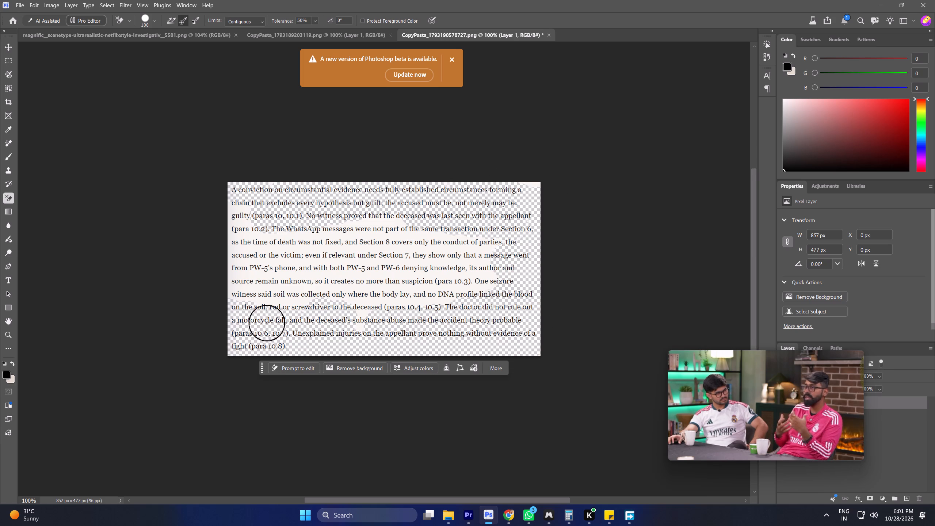
pyautogui.moveTo(267, 323); pyautogui.dragTo(237, 241)
# Erase the leftover background traces between the paragraph's lines with the Background Eraser and save the PNG.
pyautogui.press(']')
pyautogui.press(']')
pyautogui.press(']')
pyautogui.press(']')
pyautogui.press(']')
pyautogui.press(']')
pyautogui.press(']')
pyautogui.press(']')
pyautogui.press(']')
pyautogui.press(']')
pyautogui.press(']')
pyautogui.press(']')
pyautogui.press(']')
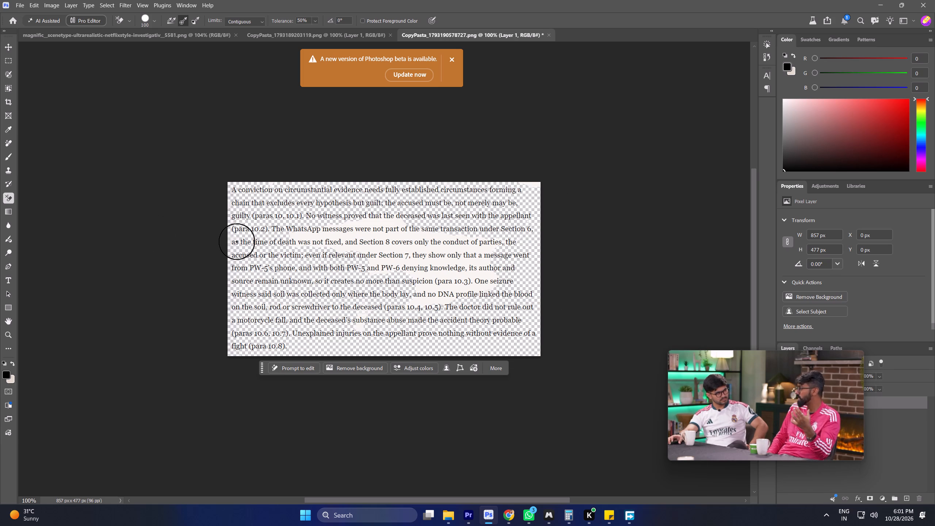
pyautogui.moveTo(237, 241); pyautogui.dragTo(401, 237)
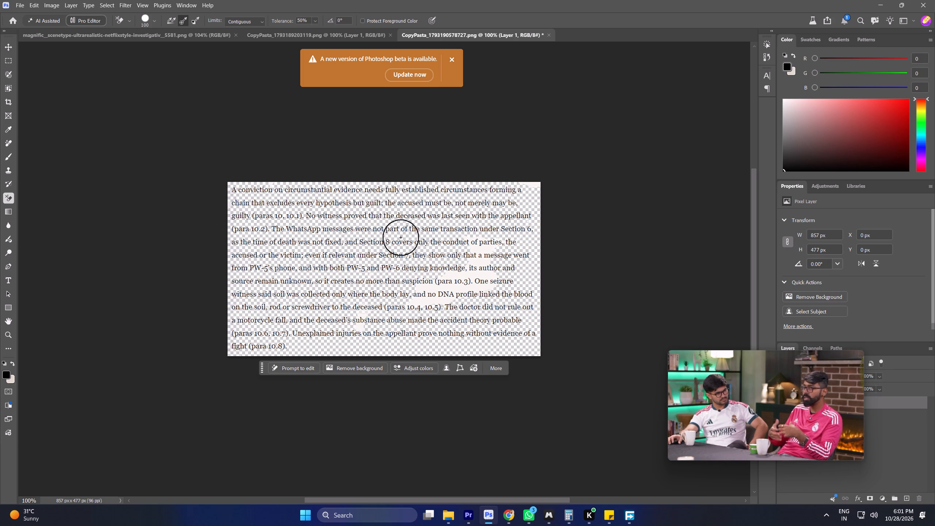
pyautogui.moveTo(401, 237); pyautogui.dragTo(441, 304)
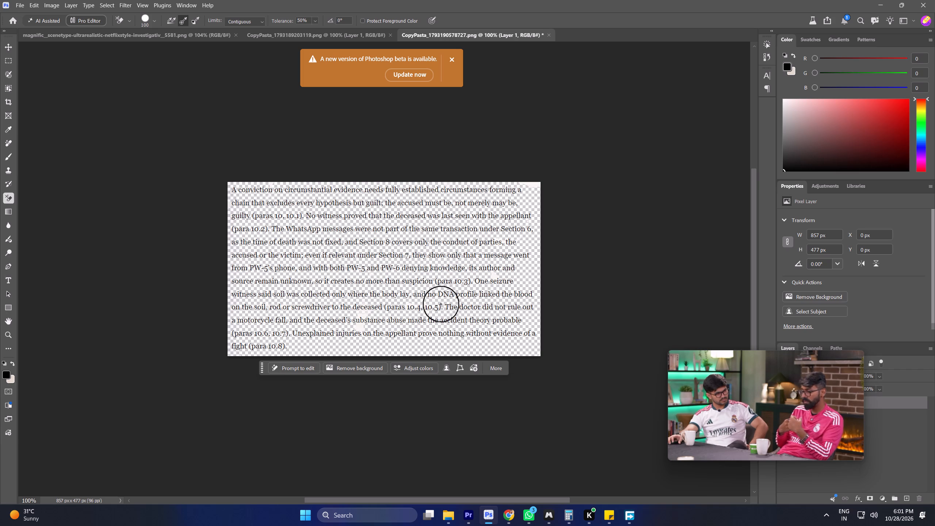
pyautogui.moveTo(441, 304); pyautogui.dragTo(270, 190)
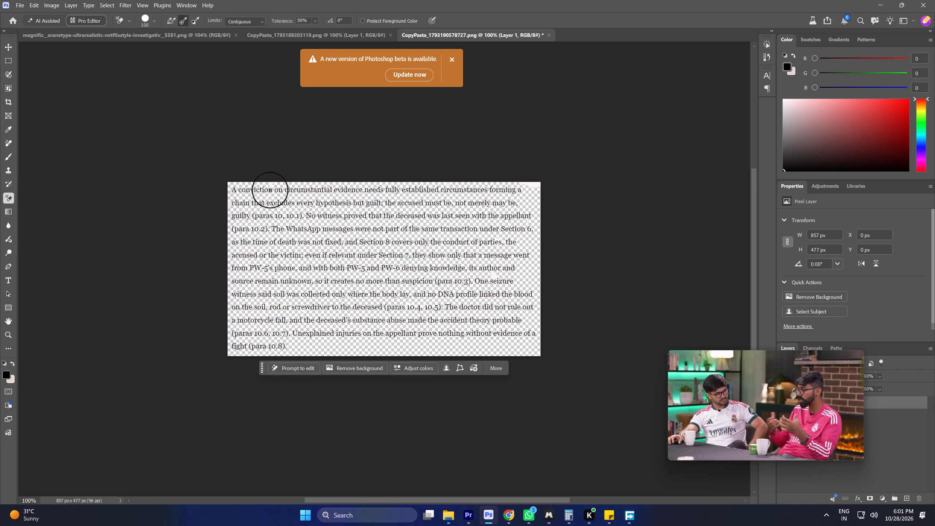
pyautogui.moveTo(270, 190); pyautogui.dragTo(531, 222)
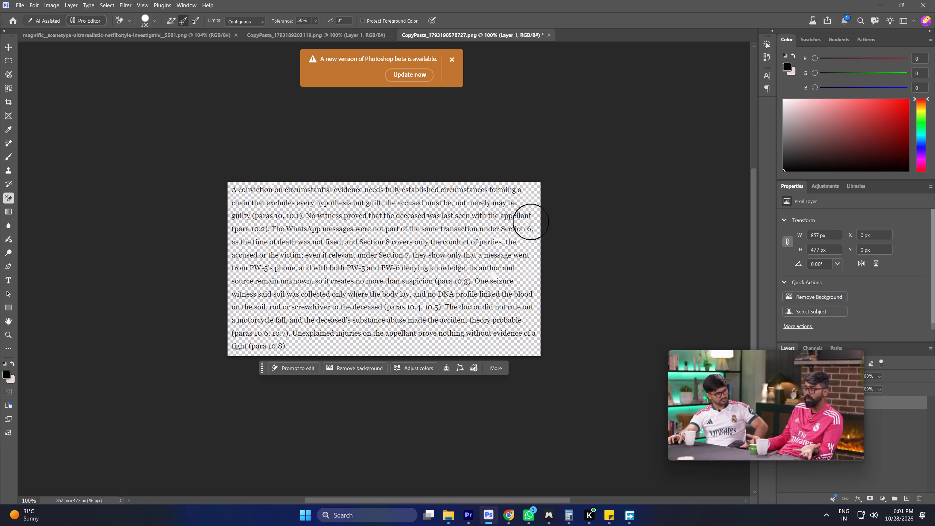
pyautogui.moveTo(531, 222); pyautogui.dragTo(347, 356)
pyautogui.hotkey('ctrl', 's')
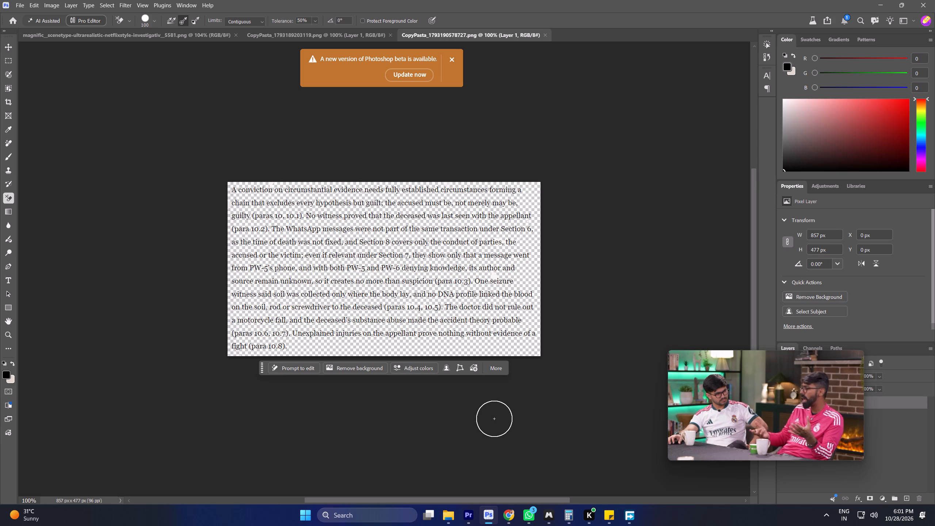
# Switch to Premiere and play the C0148 section with the paragraph, examining the re-cleaned text over the white matte.
pyautogui.click(470, 517)
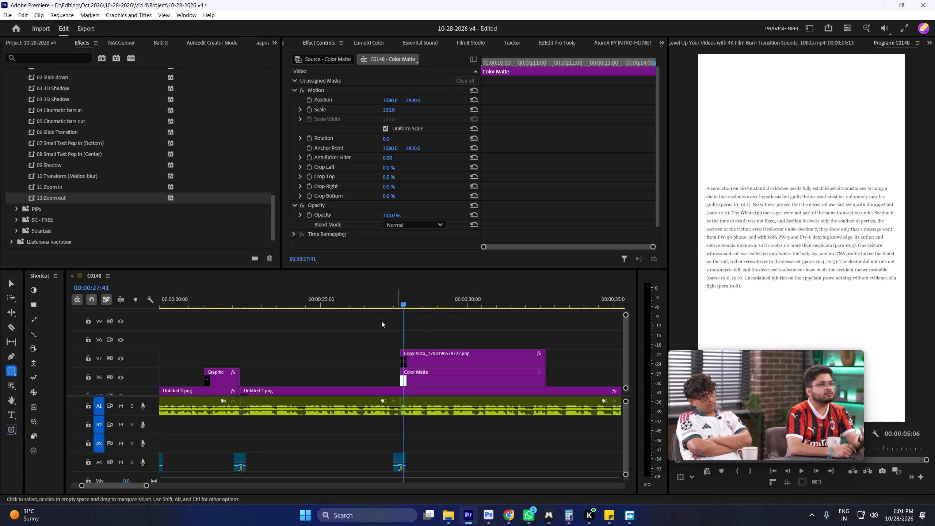
pyautogui.click(396, 296)
pyautogui.press('space')
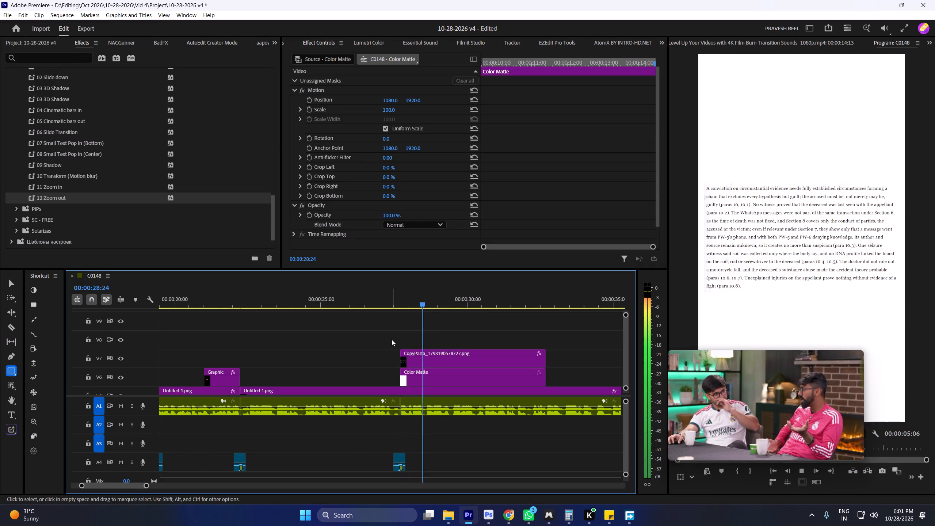
pyautogui.scroll(-3, 392, 339)
pyautogui.press('space')
pyautogui.press('space')
pyautogui.press('space')
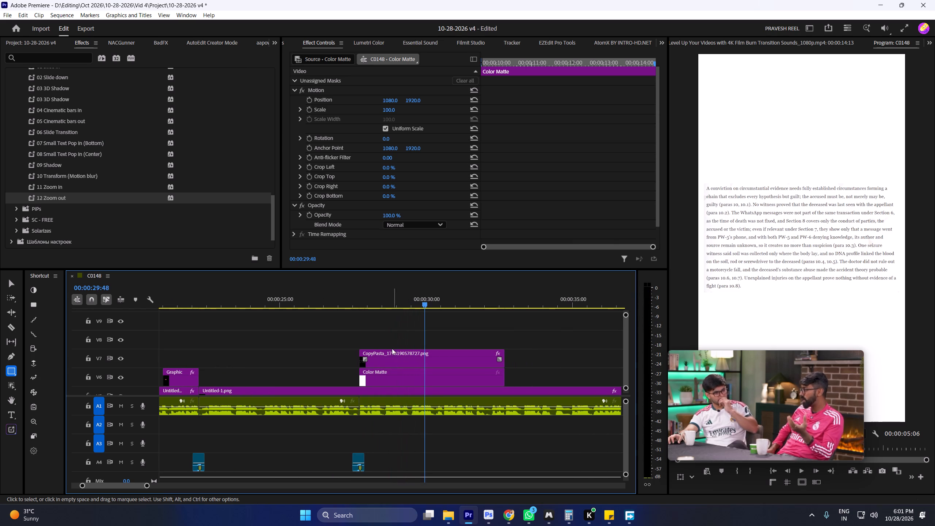
# At 00:00:29:48, draw a red rectangle over "they show only that a message went" and set the graphic's vector position X to 1059.
pyautogui.click(383, 309)
pyautogui.click(388, 365)
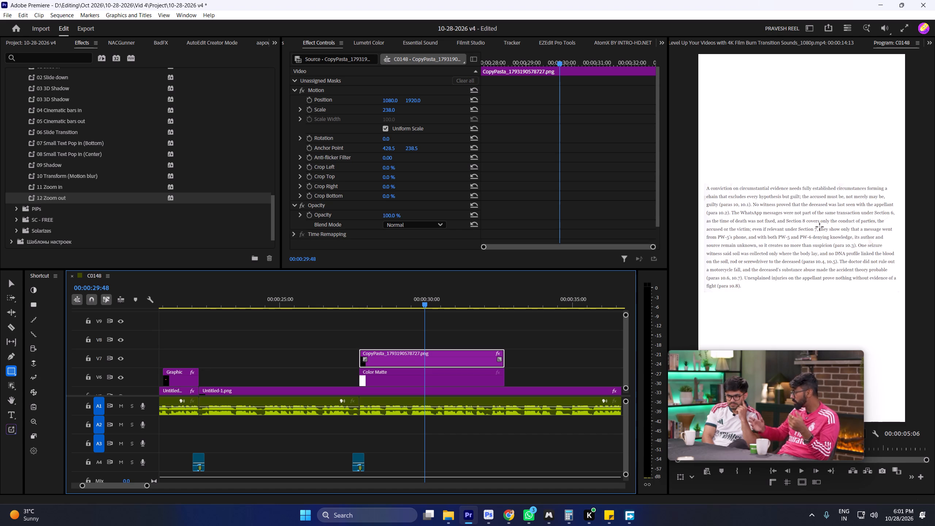
pyautogui.moveTo(820, 226); pyautogui.dragTo(890, 231)
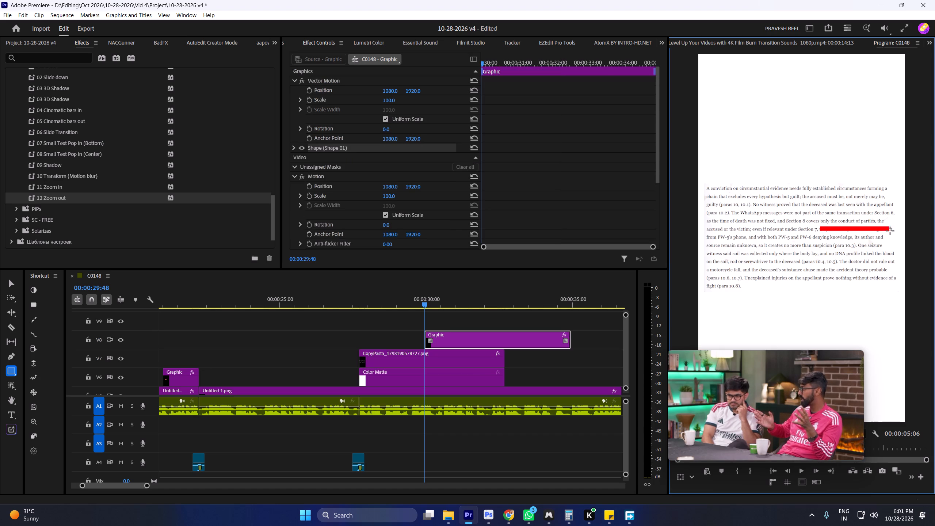
pyautogui.moveTo(890, 231); pyautogui.dragTo(895, 233)
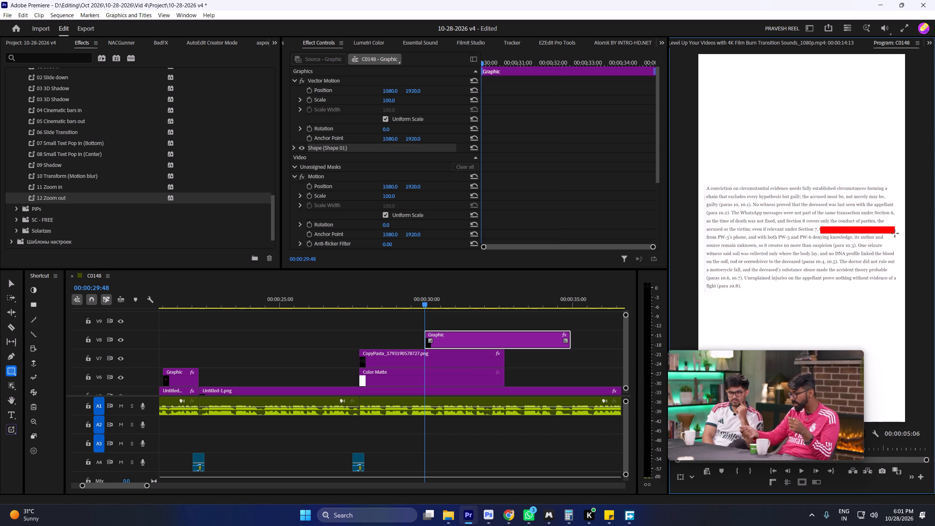
pyautogui.moveTo(895, 233); pyautogui.dragTo(892, 232)
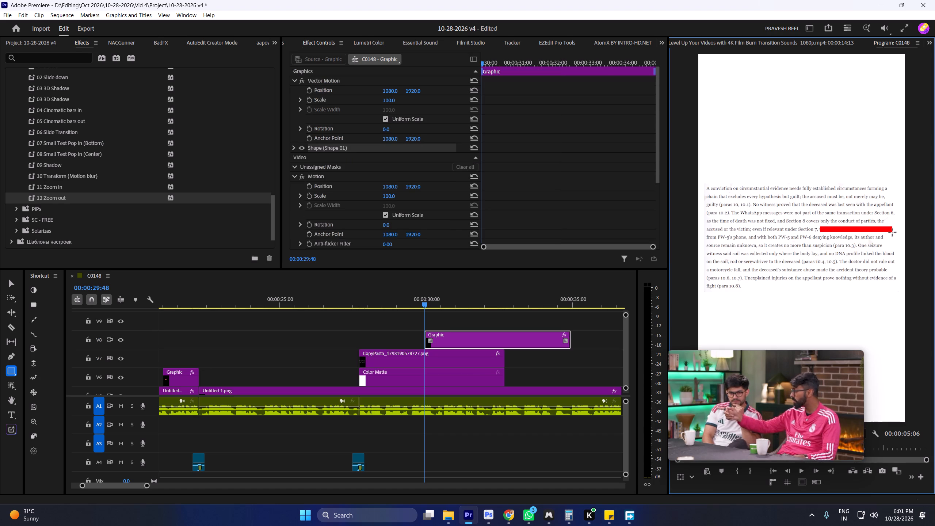
pyautogui.moveTo(892, 232); pyautogui.dragTo(894, 232)
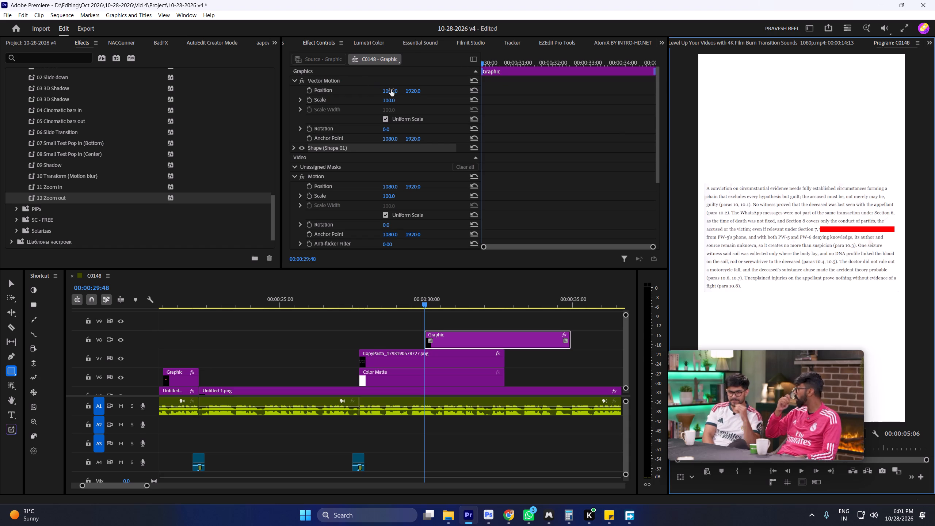
pyautogui.moveTo(392, 90); pyautogui.dragTo(382, 91)
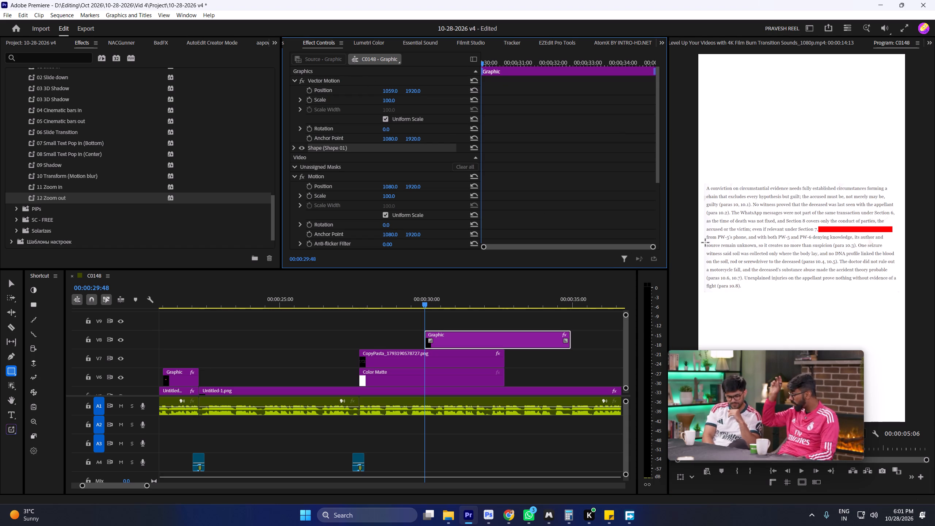
# Add red rectangles over the next two paragraph lines in the same graphic and set its vector position Y to 1916.
pyautogui.moveTo(706, 234); pyautogui.dragTo(885, 241)
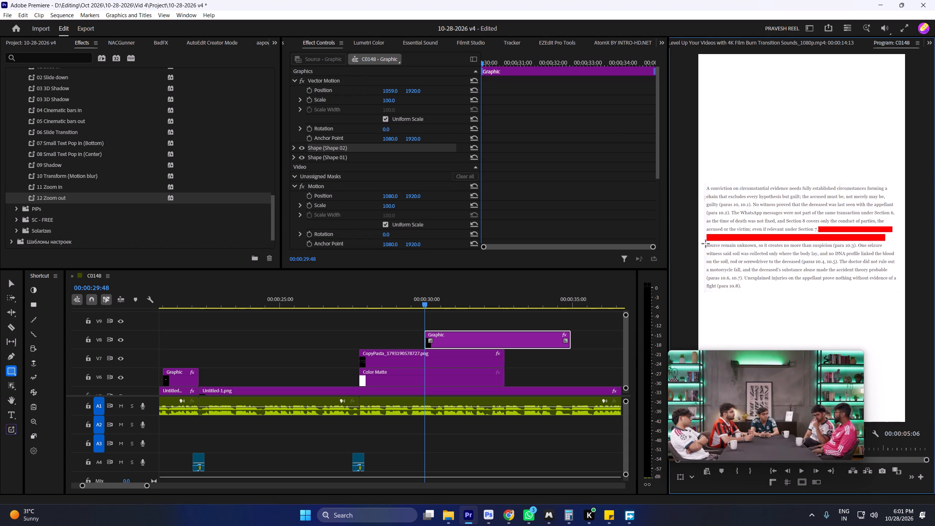
pyautogui.moveTo(706, 244); pyautogui.dragTo(880, 252)
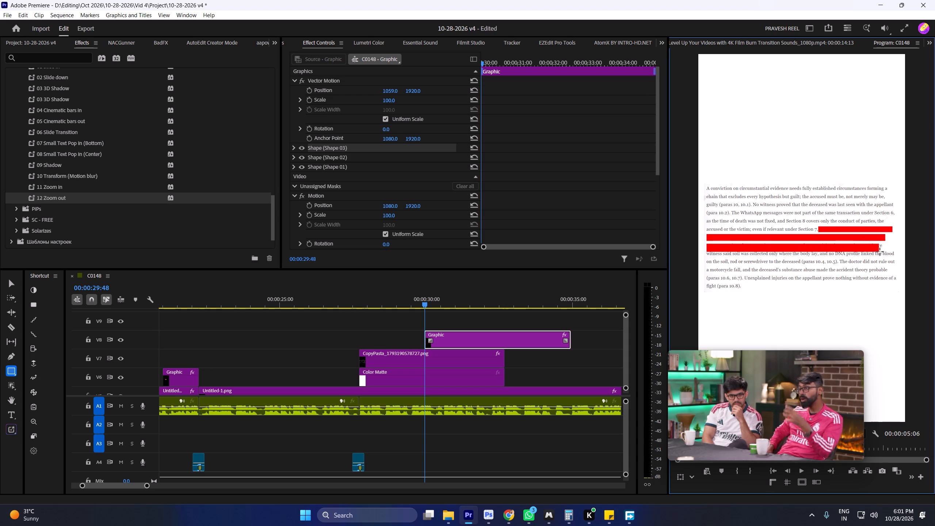
pyautogui.moveTo(880, 252); pyautogui.dragTo(886, 251)
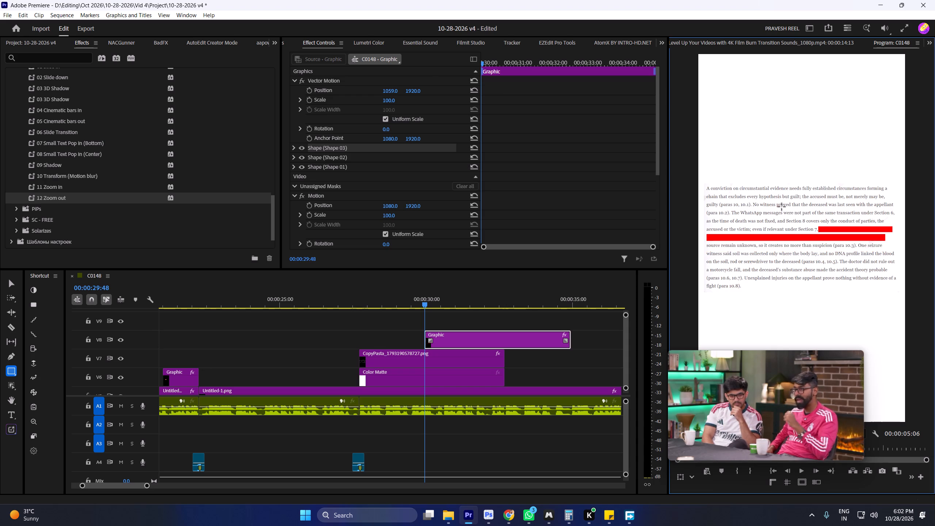
pyautogui.moveTo(414, 91); pyautogui.dragTo(416, 94)
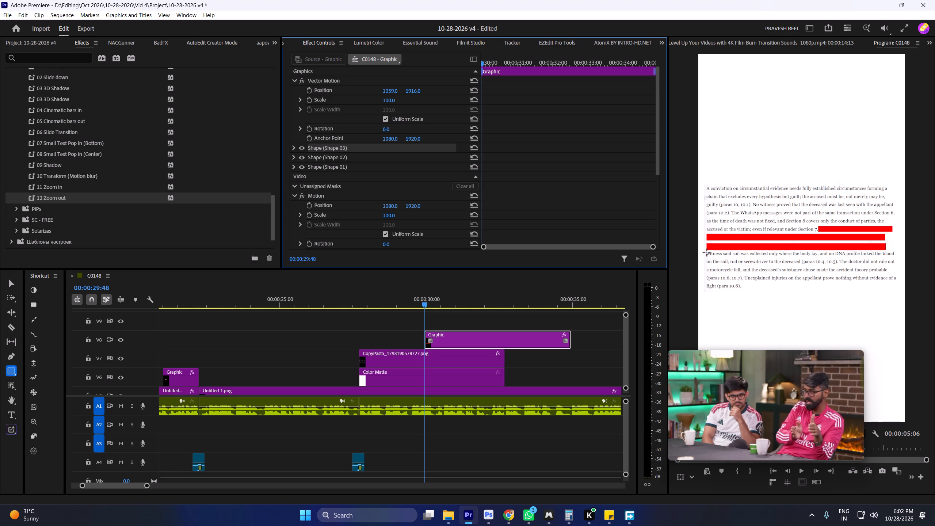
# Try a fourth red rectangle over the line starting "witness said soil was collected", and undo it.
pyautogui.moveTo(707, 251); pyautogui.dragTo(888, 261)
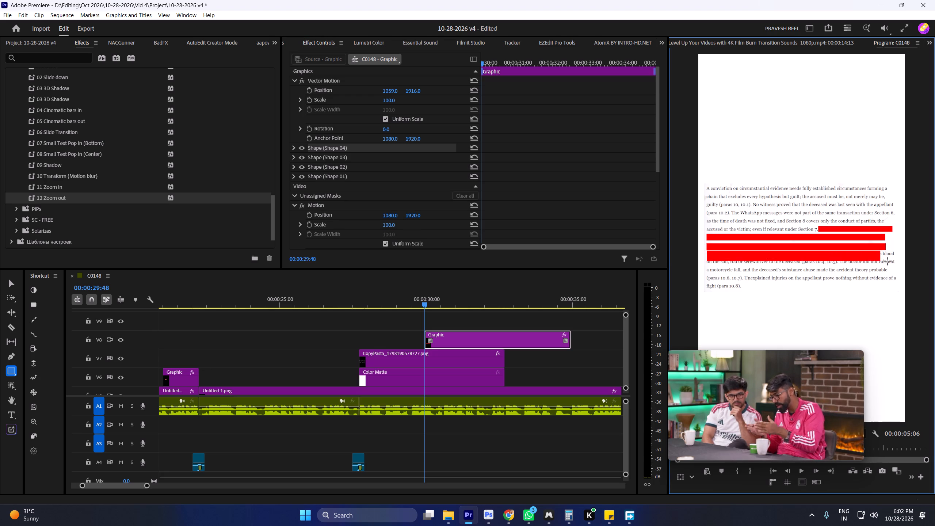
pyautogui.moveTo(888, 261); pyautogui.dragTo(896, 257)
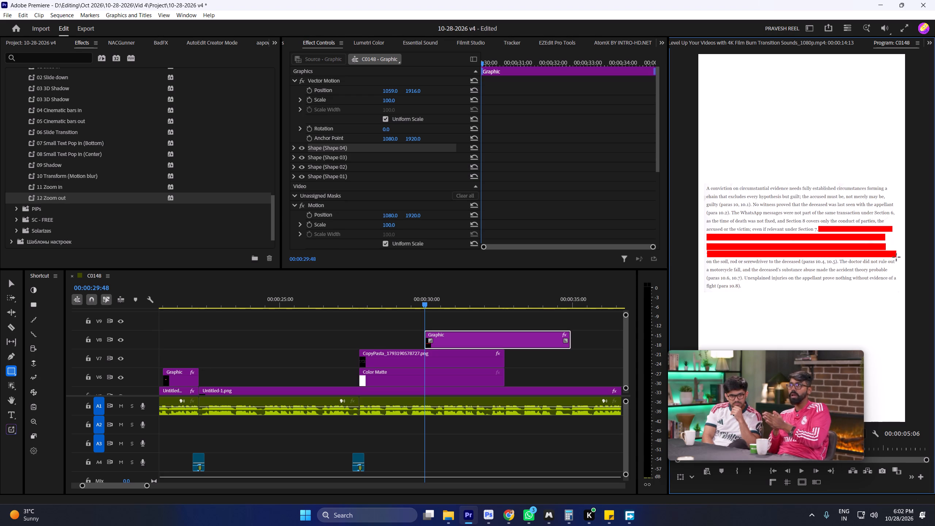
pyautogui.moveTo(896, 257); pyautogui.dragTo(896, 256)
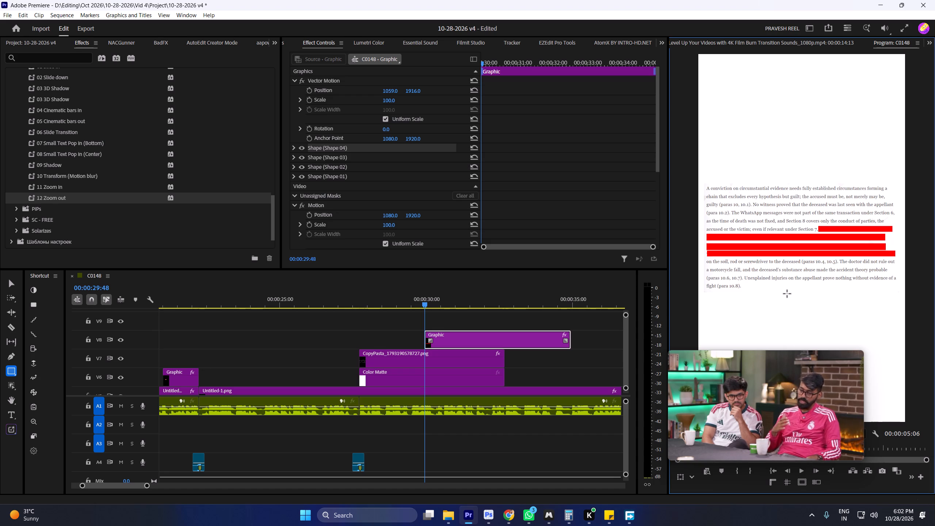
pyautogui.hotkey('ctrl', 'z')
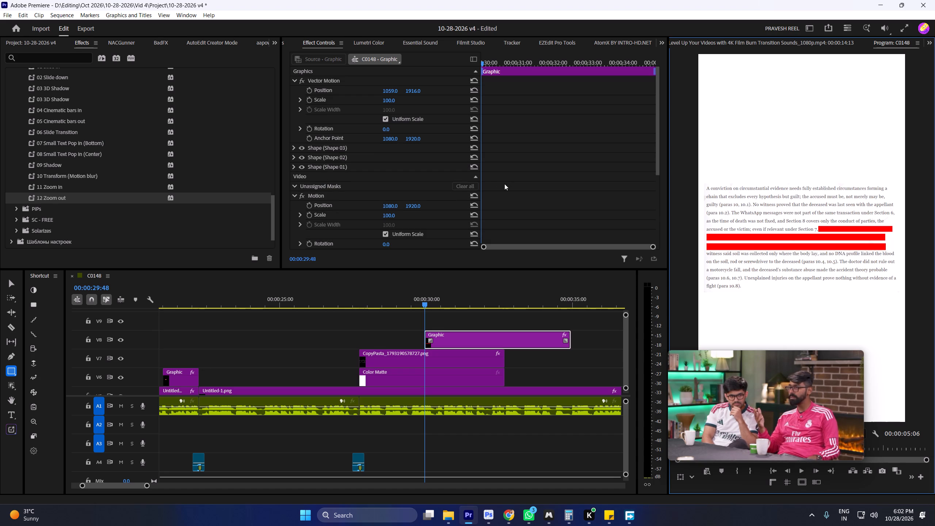
# Set the rectangle graphic's blend mode to Multiply.
pyautogui.scroll(-15, 338, 158)
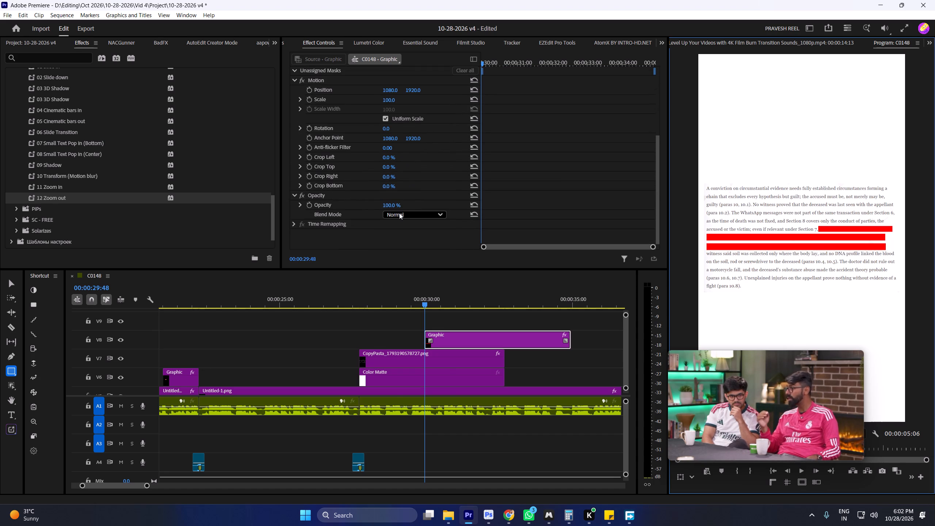
pyautogui.click(399, 213)
pyautogui.click(407, 270)
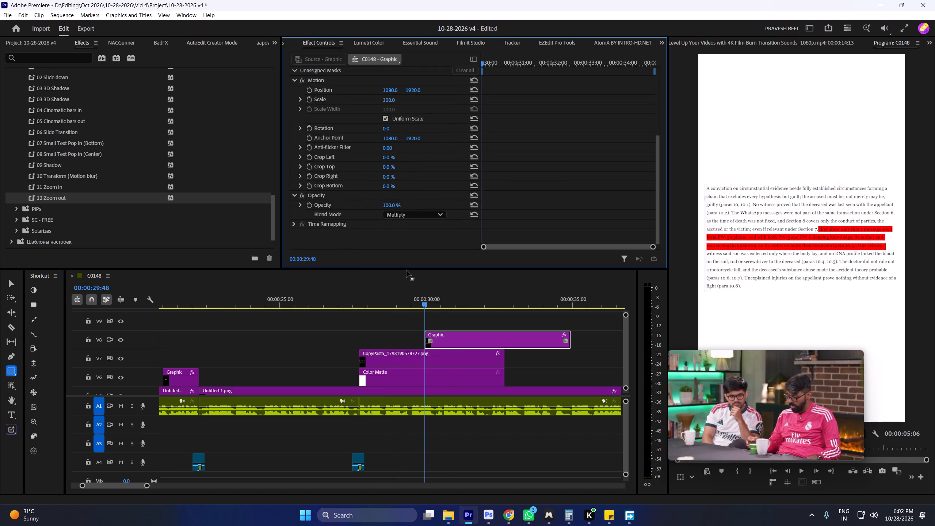
# Change Shape 03's fill from red to yellow and copy the new colour's hex code.
pyautogui.scroll(4, 326, 119)
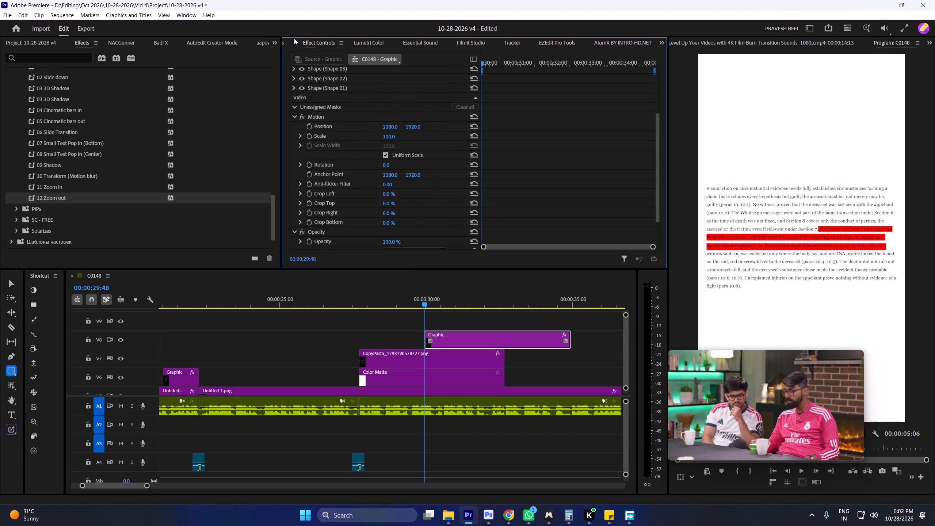
pyautogui.click(294, 38)
pyautogui.click(356, 68)
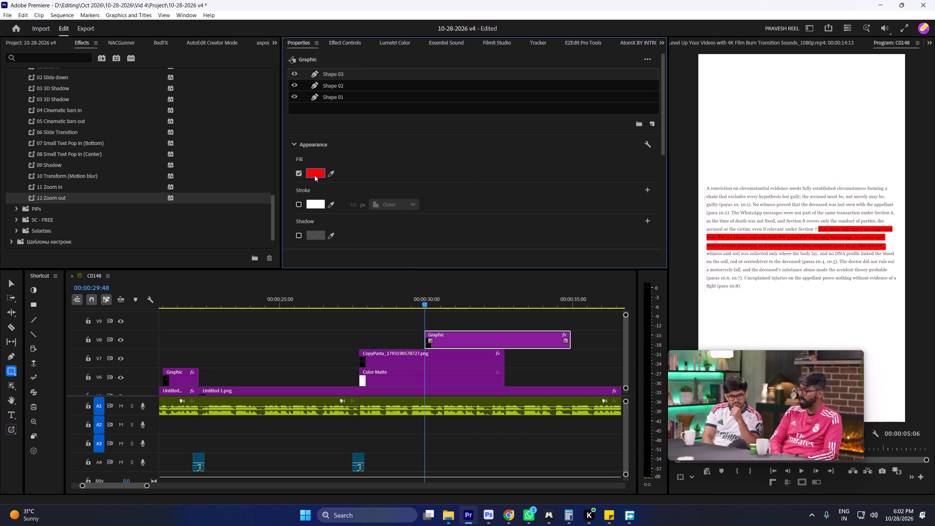
pyautogui.click(314, 175)
pyautogui.moveTo(480, 262); pyautogui.dragTo(503, 361)
pyautogui.moveTo(491, 230); pyautogui.dragTo(491, 213)
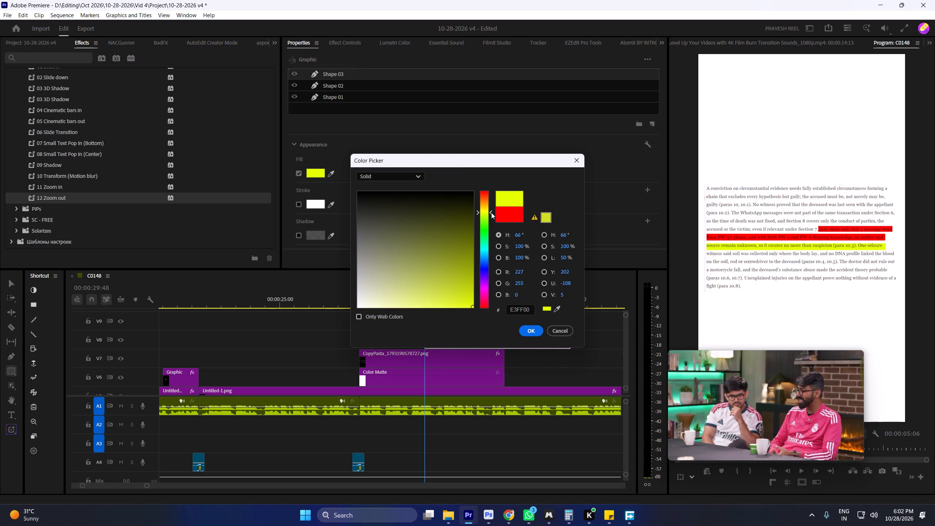
pyautogui.moveTo(491, 213); pyautogui.dragTo(494, 211)
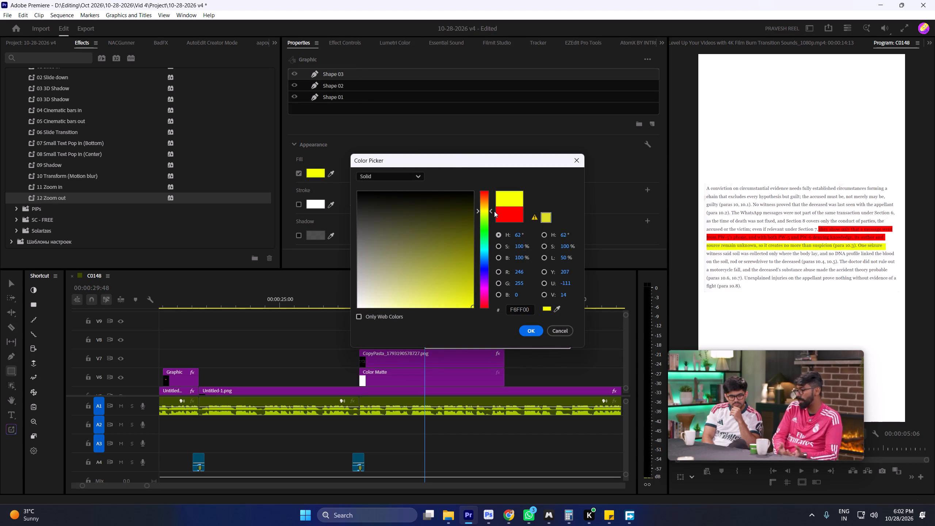
pyautogui.moveTo(494, 211); pyautogui.dragTo(500, 208)
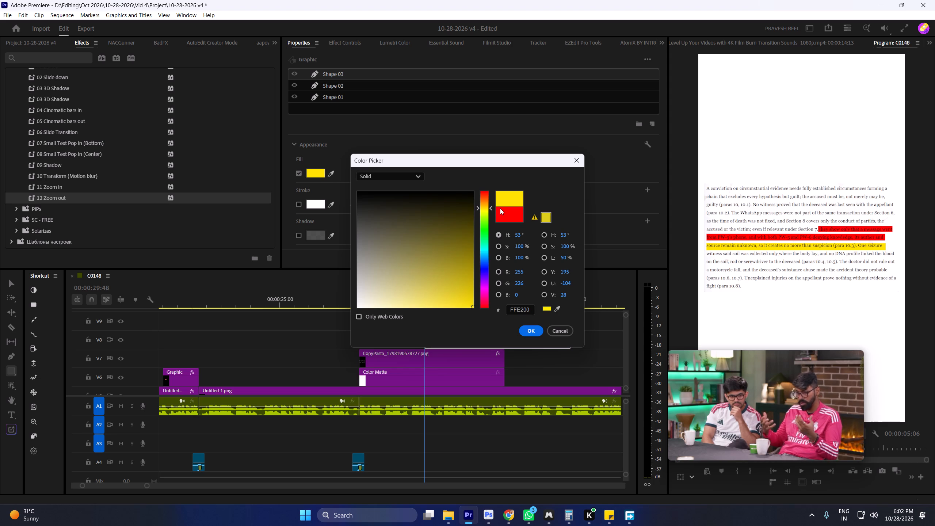
pyautogui.moveTo(500, 208); pyautogui.dragTo(504, 211)
pyautogui.doubleClick(526, 307)
pyautogui.hotkey('ctrl', 'c')
pyautogui.hotkey('ctrl', 'c')
pyautogui.click(530, 331)
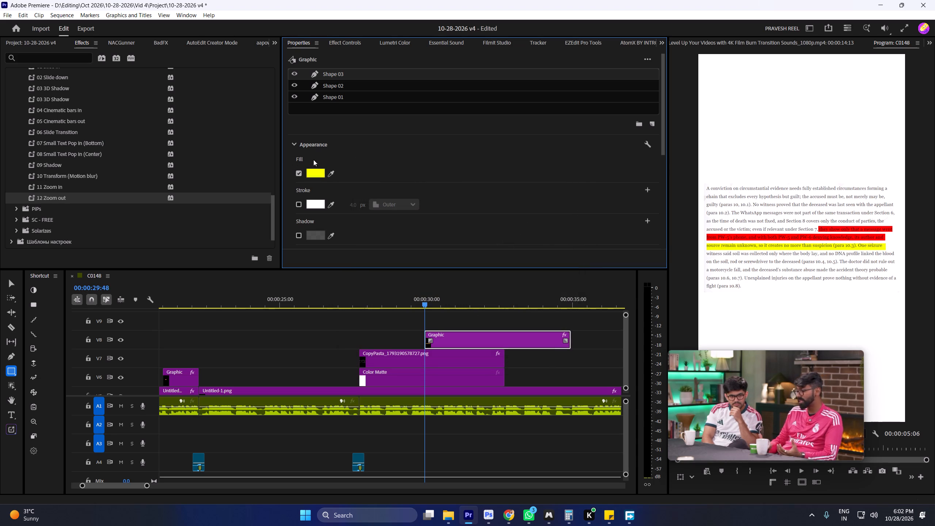
# Change the fills of Shape 02 and Shape 01 from red to the copied yellow.
pyautogui.click(331, 88)
pyautogui.click(311, 175)
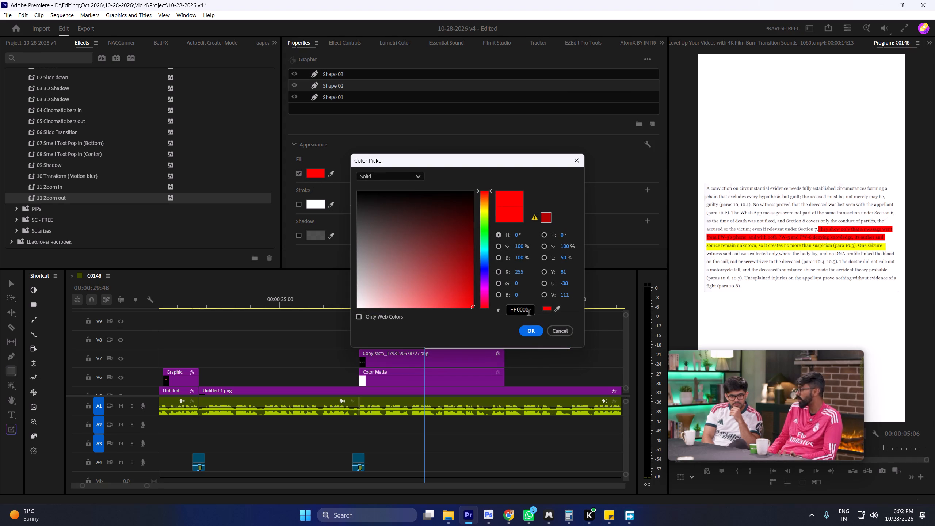
pyautogui.doubleClick(526, 313)
pyautogui.hotkey('ctrl', 'v')
pyautogui.keyDown('ctrl'); pyautogui.click(530, 331); pyautogui.keyUp('ctrl')
pyautogui.click(347, 99)
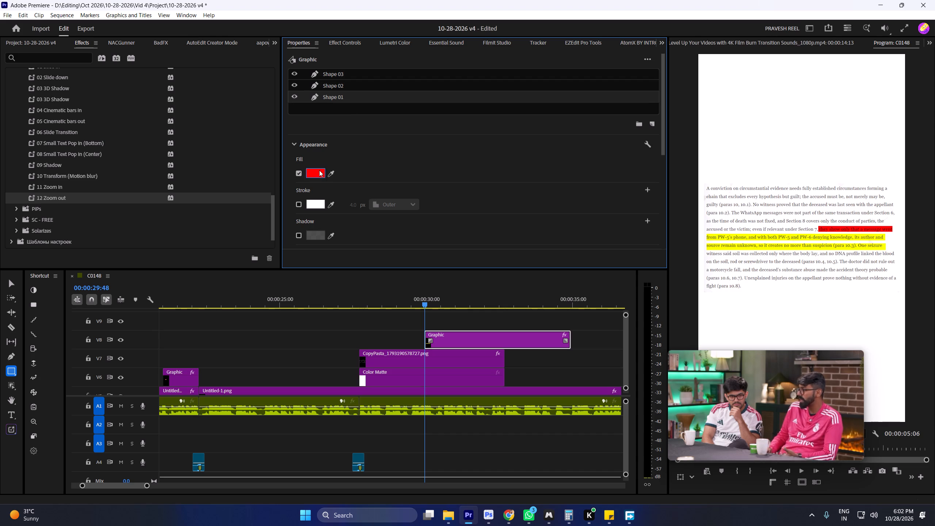
pyautogui.click(319, 170)
pyautogui.doubleClick(523, 309)
pyautogui.hotkey('ctrl', 'v')
pyautogui.click(531, 330)
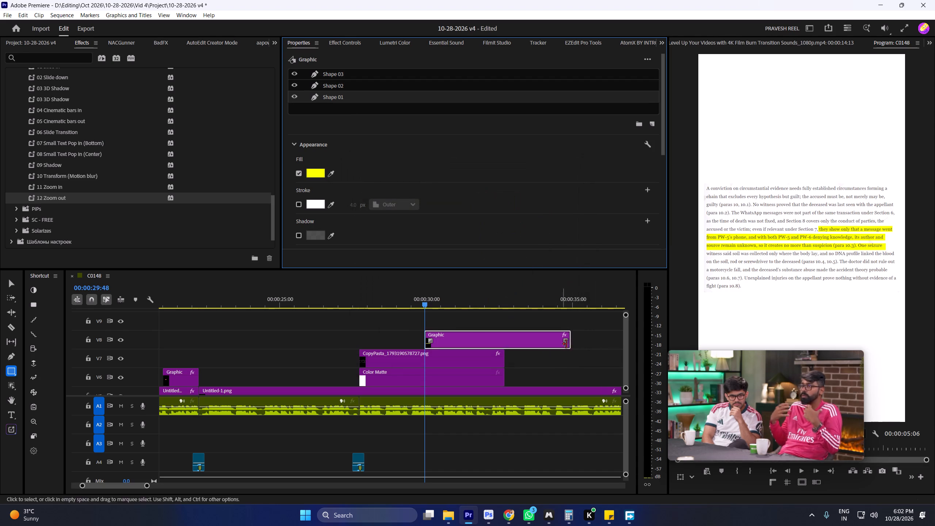
pyautogui.click(591, 344)
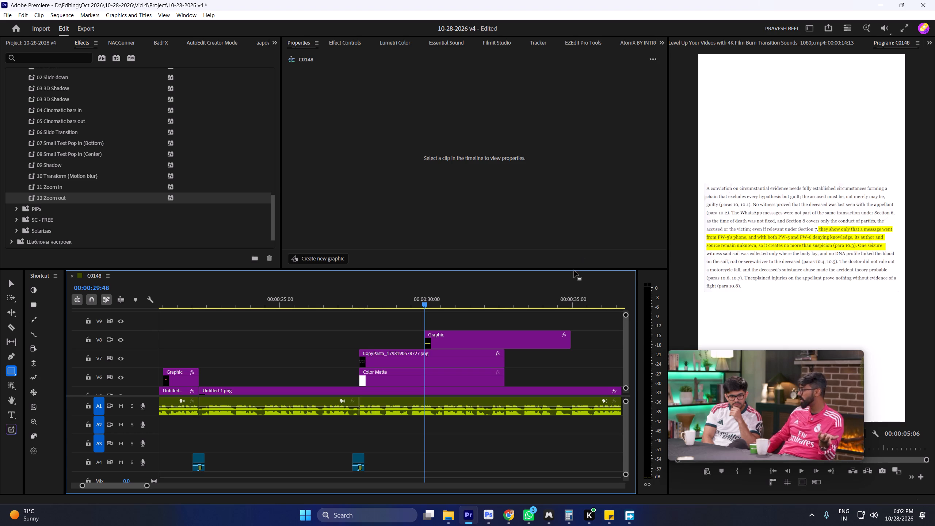
# Adjust Shape 03's highlight over the third line with unlinked scaling, setting its horizontal scale to 101% and position X to 1042.
pyautogui.click(536, 351)
pyautogui.click(536, 340)
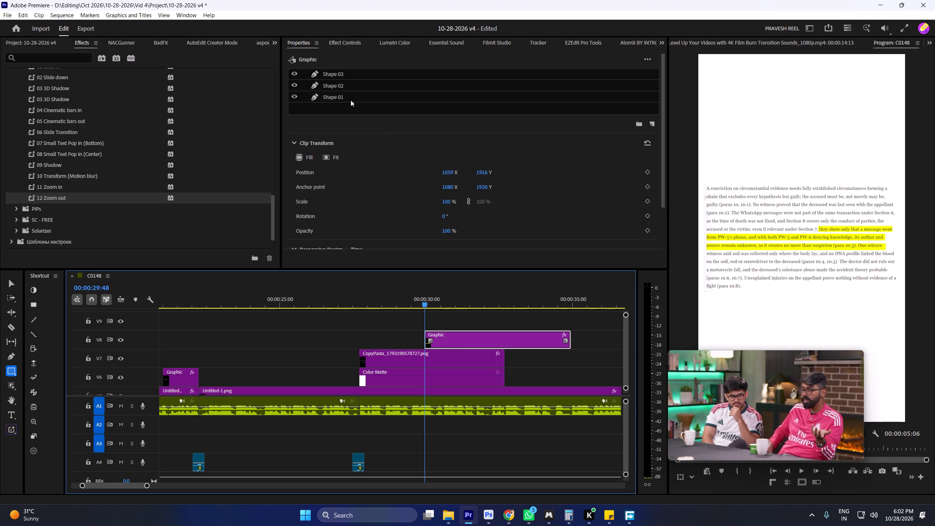
pyautogui.click(351, 100)
pyautogui.click(349, 73)
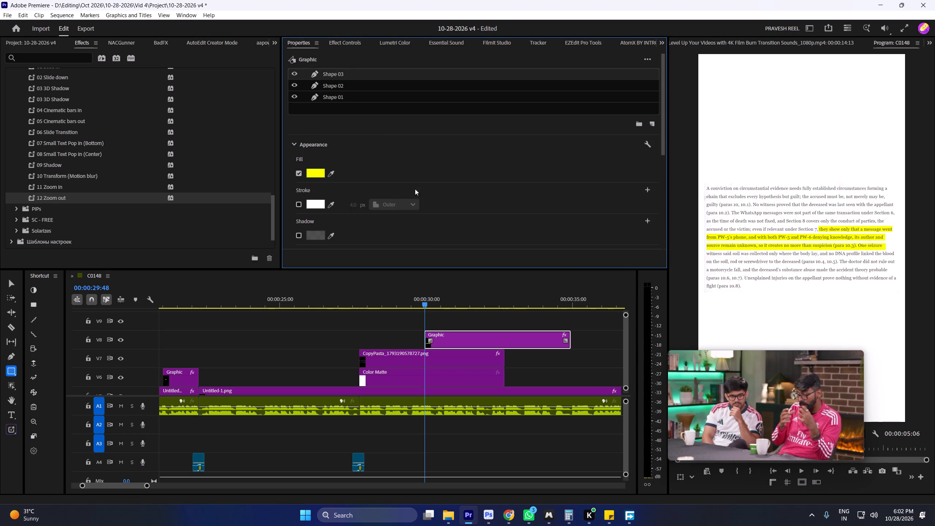
pyautogui.scroll(-18, 421, 153)
pyautogui.scroll(-12, 421, 159)
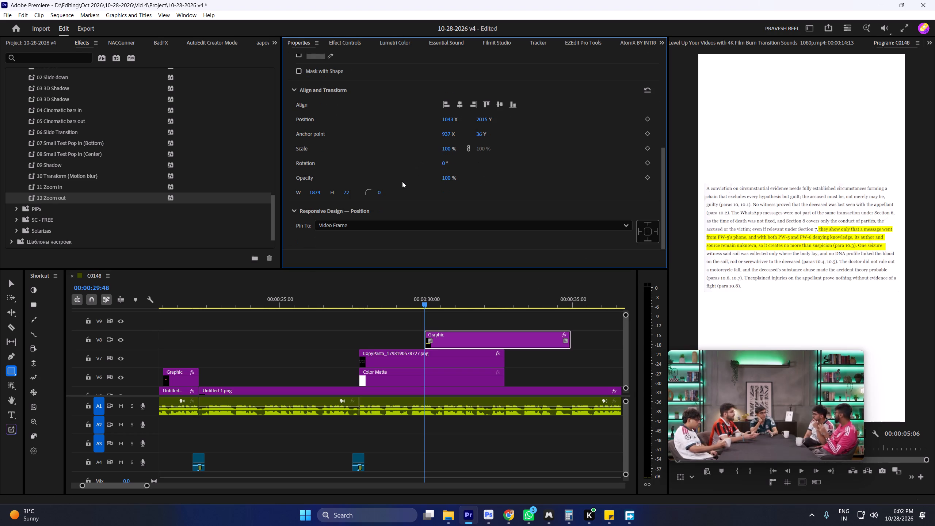
pyautogui.click(465, 152)
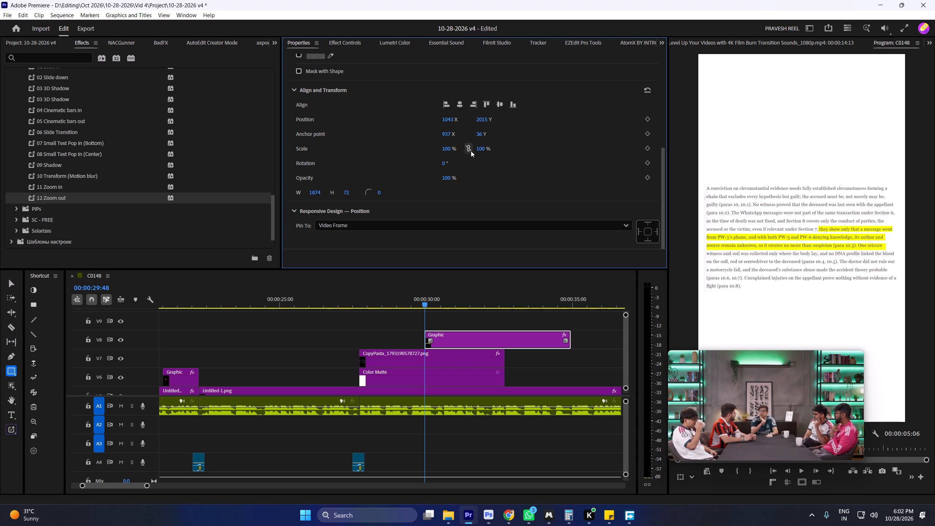
pyautogui.moveTo(478, 149); pyautogui.dragTo(474, 154)
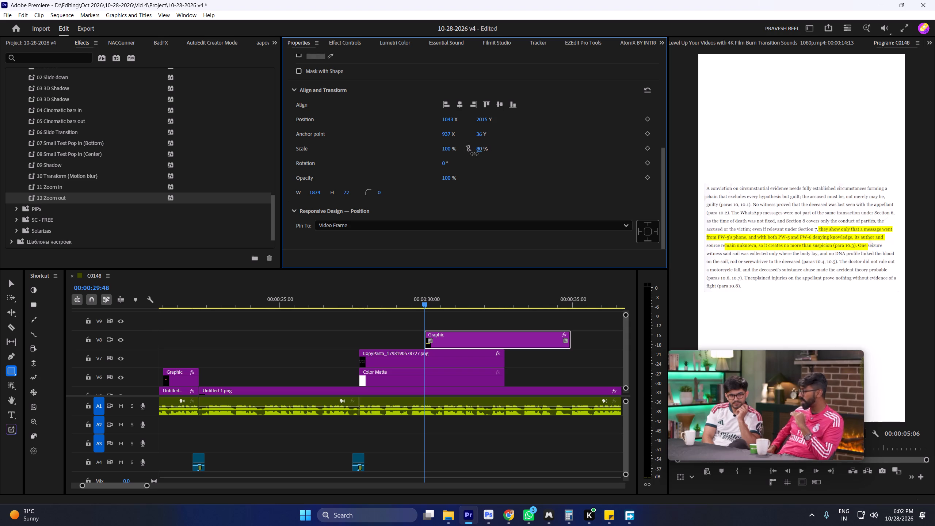
pyautogui.moveTo(474, 154); pyautogui.dragTo(484, 155)
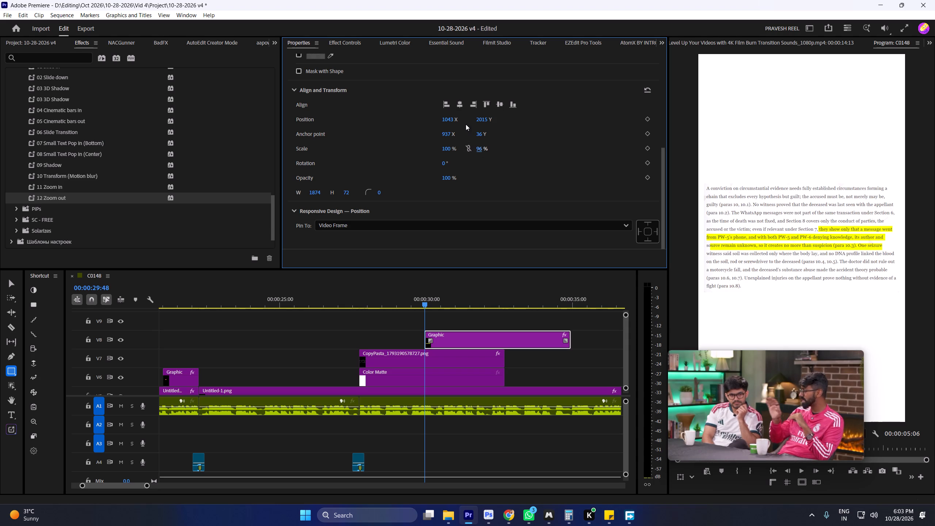
pyautogui.moveTo(449, 118); pyautogui.dragTo(427, 118)
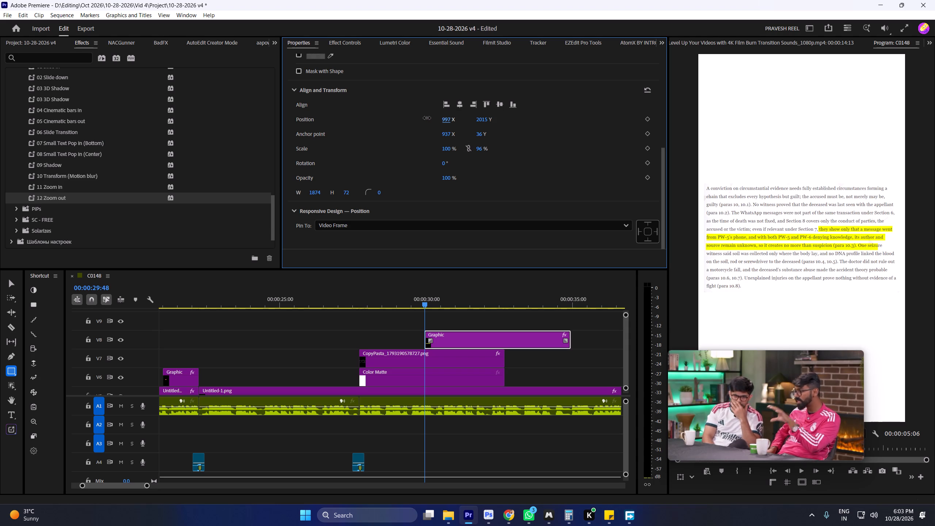
pyautogui.moveTo(427, 118); pyautogui.dragTo(426, 118)
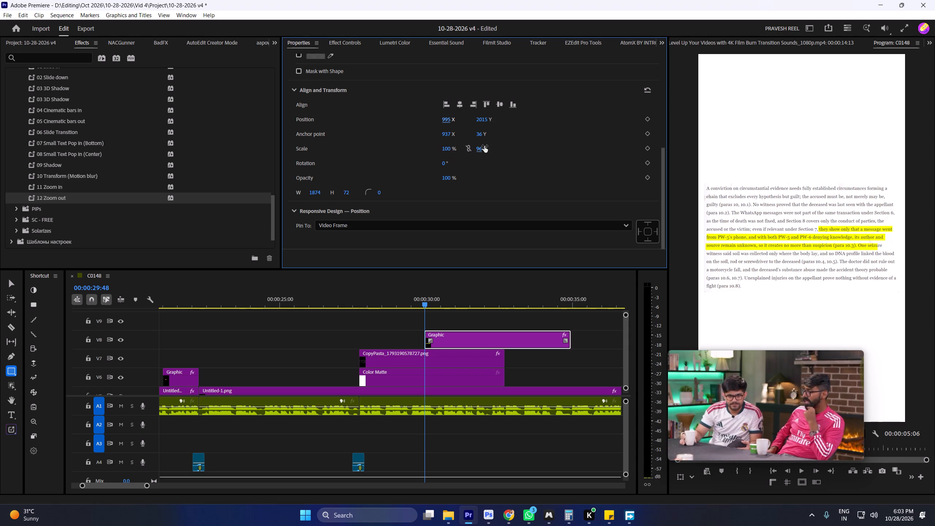
pyautogui.moveTo(482, 147); pyautogui.dragTo(487, 149)
pyautogui.moveTo(451, 118); pyautogui.dragTo(463, 121)
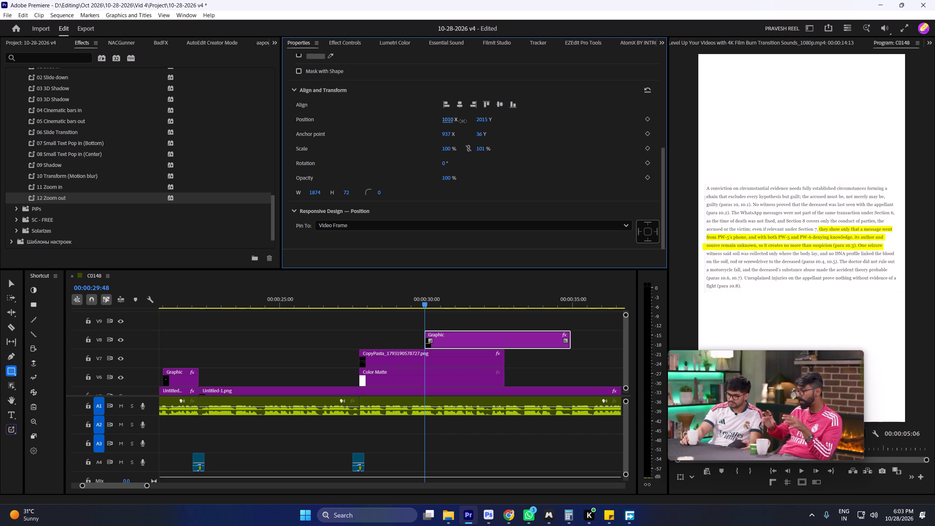
pyautogui.moveTo(463, 121); pyautogui.dragTo(478, 122)
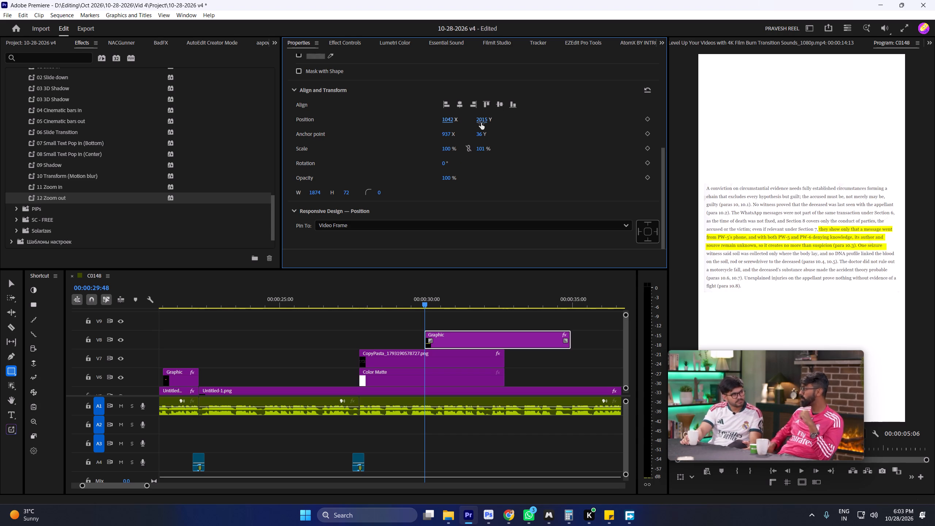
pyautogui.moveTo(488, 121); pyautogui.dragTo(484, 122)
pyautogui.click(611, 336)
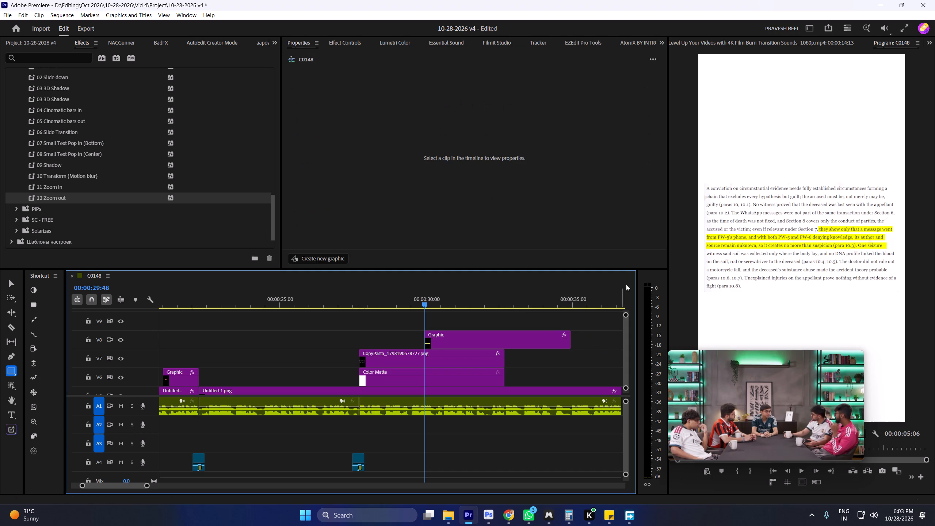
# Trim the end of the highlight graphic on V8 to line up with the end of the paragraph and Color Matte clips.
pyautogui.moveTo(570, 335); pyautogui.dragTo(508, 342)
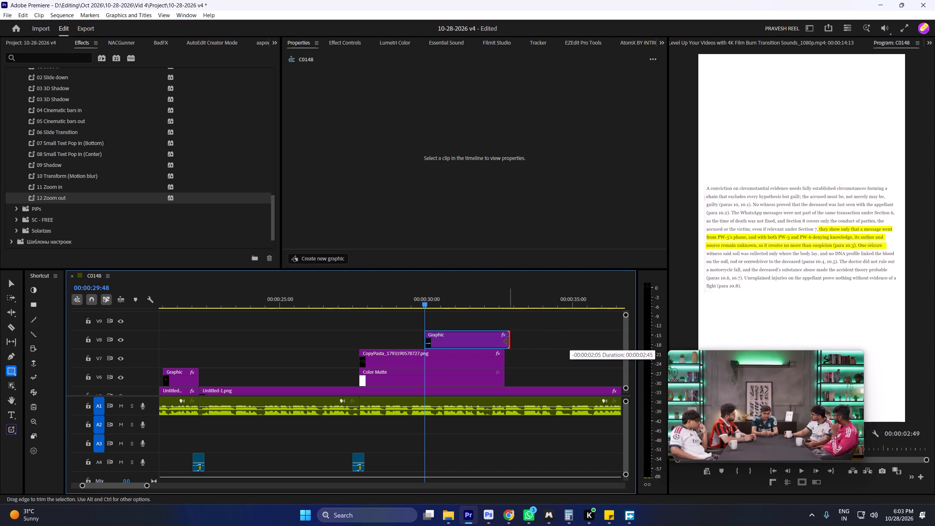
pyautogui.moveTo(508, 342); pyautogui.dragTo(503, 342)
pyautogui.click(526, 343)
# Trim the ends of the highlight graphic, paragraph image and Color Matte clips together to 00:00:32:10.
pyautogui.press('space')
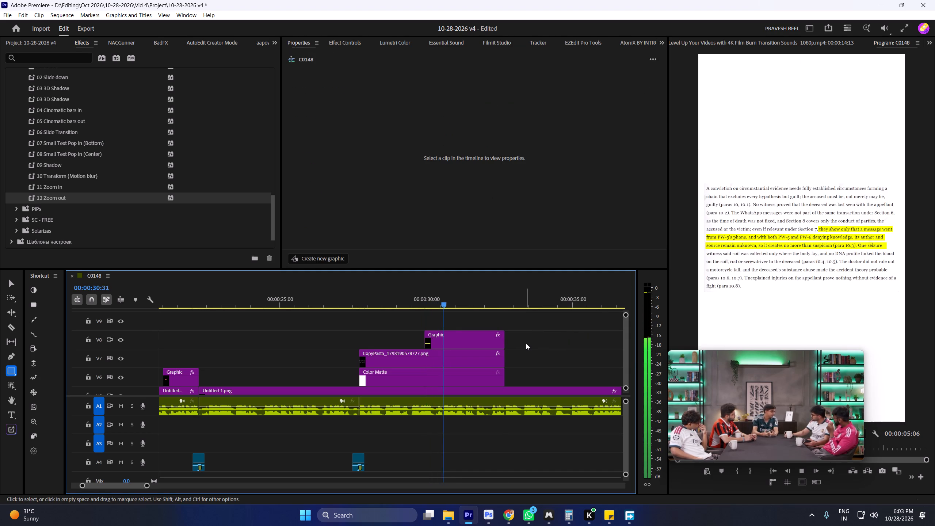
pyautogui.keyDown('ctrl'); pyautogui.scroll(-6, 526, 343); pyautogui.keyUp('ctrl')
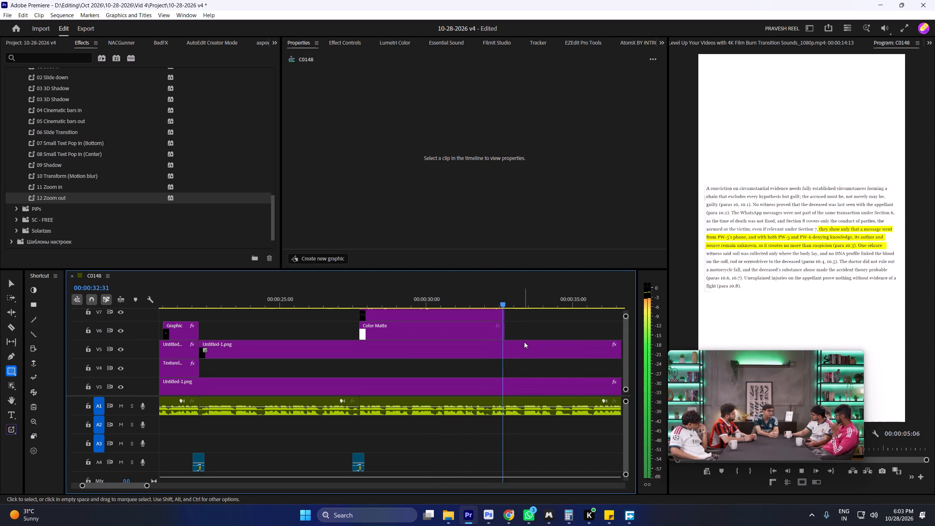
pyautogui.press('space')
pyautogui.click(483, 303)
pyautogui.press('space')
pyautogui.press('space')
pyautogui.moveTo(482, 302); pyautogui.dragTo(492, 304)
pyautogui.click(482, 339)
pyautogui.keyDown('ctrl'); pyautogui.scroll(5, 479, 333); pyautogui.keyUp('ctrl')
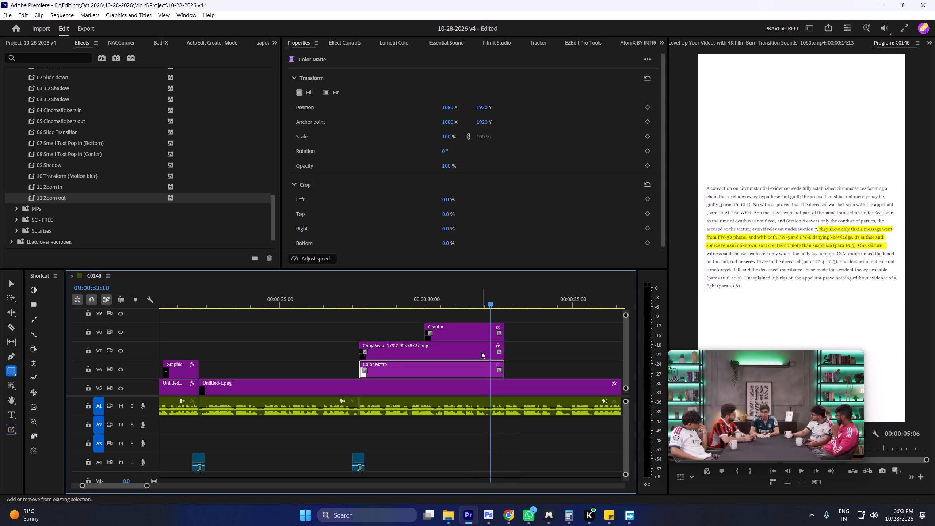
pyautogui.keyDown('shift'); pyautogui.click(481, 352); pyautogui.keyUp('shift')
pyautogui.keyDown('shift'); pyautogui.click(485, 335); pyautogui.keyUp('shift')
pyautogui.moveTo(505, 340); pyautogui.dragTo(492, 340)
pyautogui.click(502, 340)
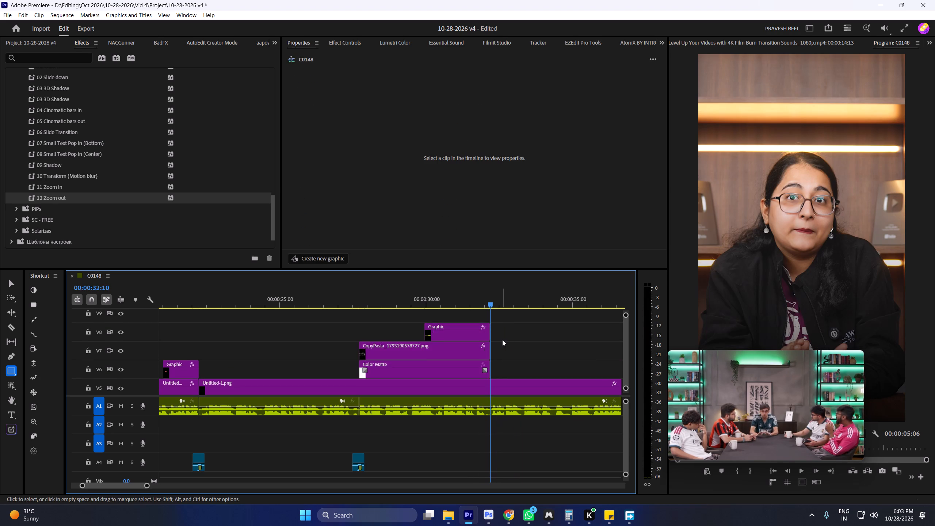
# Duplicate the film burn transition clip with its sound over the end of the paragraph clips at 00:00:32:10.
pyautogui.keyDown('ctrl'); pyautogui.scroll(2, 502, 340); pyautogui.keyUp('ctrl')
pyautogui.keyDown('ctrl'); pyautogui.scroll(-1, 502, 340); pyautogui.keyUp('ctrl')
pyautogui.keyDown('ctrl'); pyautogui.scroll(12, 502, 340); pyautogui.keyUp('ctrl')
pyautogui.click(359, 321)
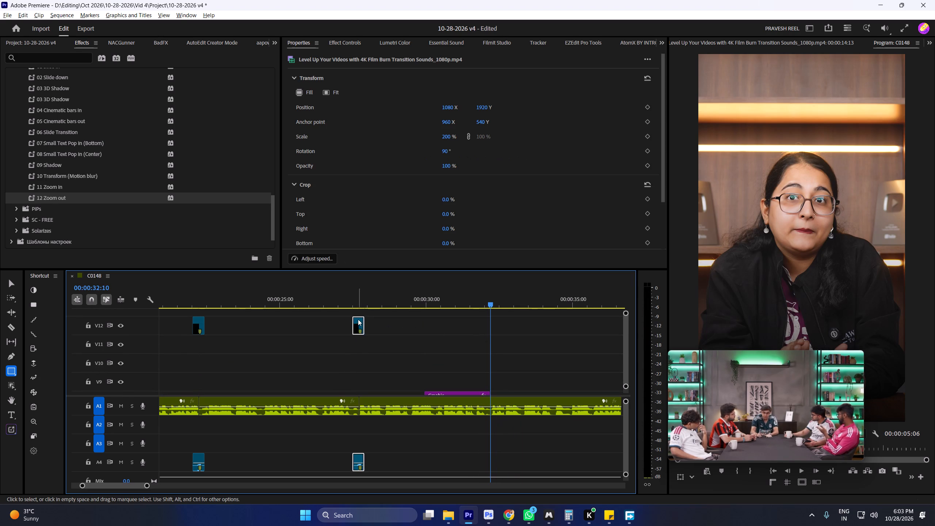
pyautogui.keyDown('alt'); pyautogui.moveTo(358, 319); pyautogui.dragTo(488, 324); pyautogui.keyUp('alt')
# Play back the sequence from 00:00:31:25 to review the film burn transition and the talking section that follows.
pyautogui.click(470, 297)
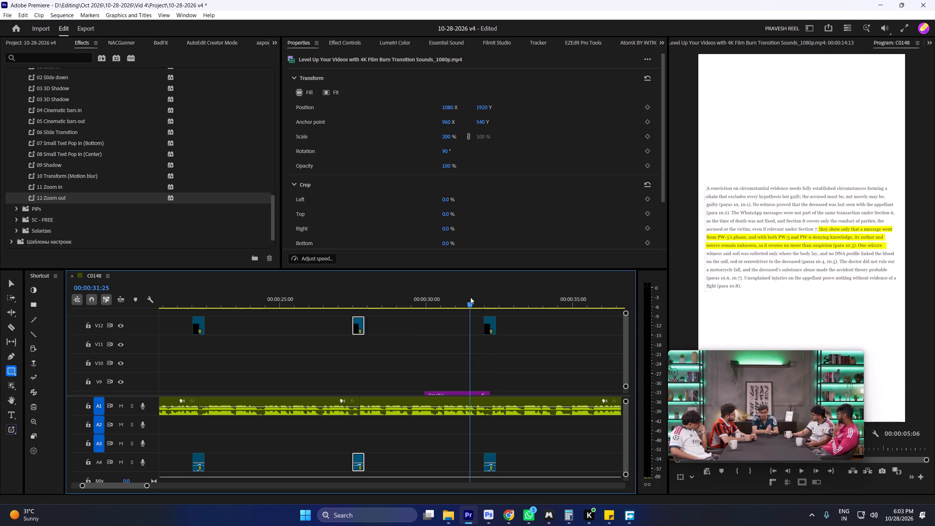
pyautogui.press('space')
pyautogui.scroll(-7, 457, 329)
pyautogui.keyDown('ctrl'); pyautogui.scroll(-8, 453, 331); pyautogui.keyUp('ctrl')
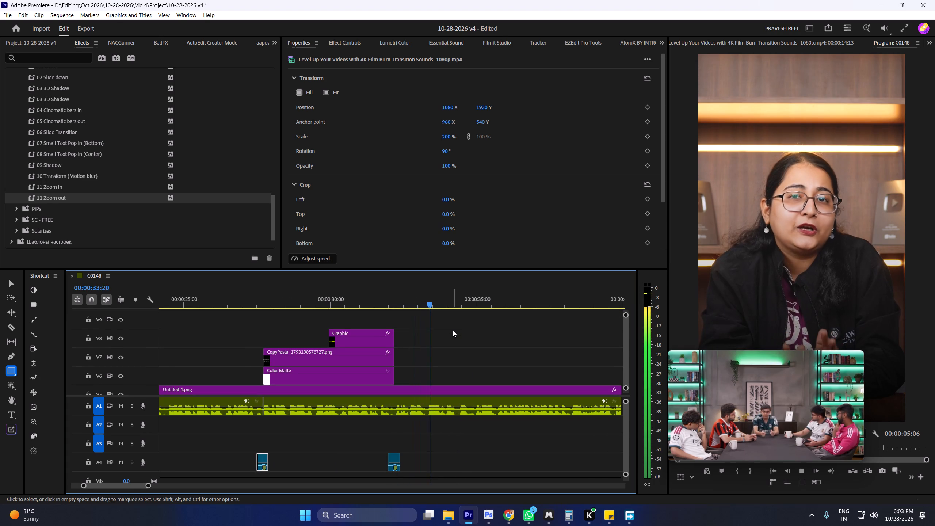
pyautogui.keyDown('alt'); pyautogui.scroll(-20, 453, 331); pyautogui.keyUp('alt')
pyautogui.keyDown('alt'); pyautogui.scroll(-4, 453, 331); pyautogui.keyUp('alt')
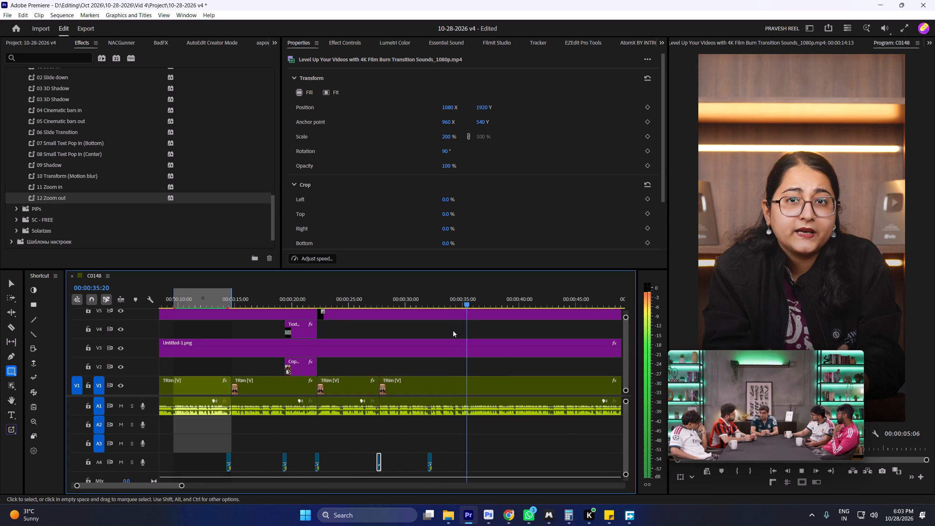
pyautogui.scroll(-4, 453, 331)
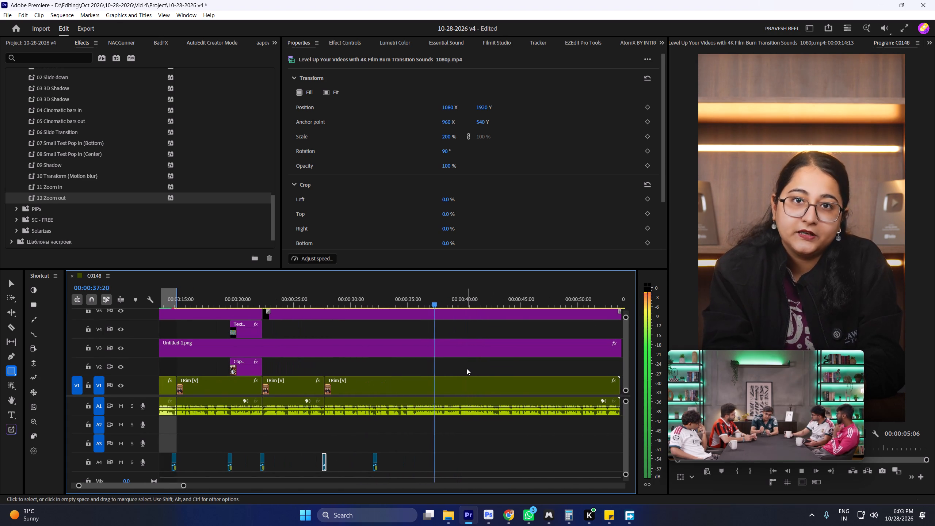
pyautogui.keyDown('ctrl'); pyautogui.scroll(-5, 467, 369); pyautogui.keyUp('ctrl')
pyautogui.press('space')
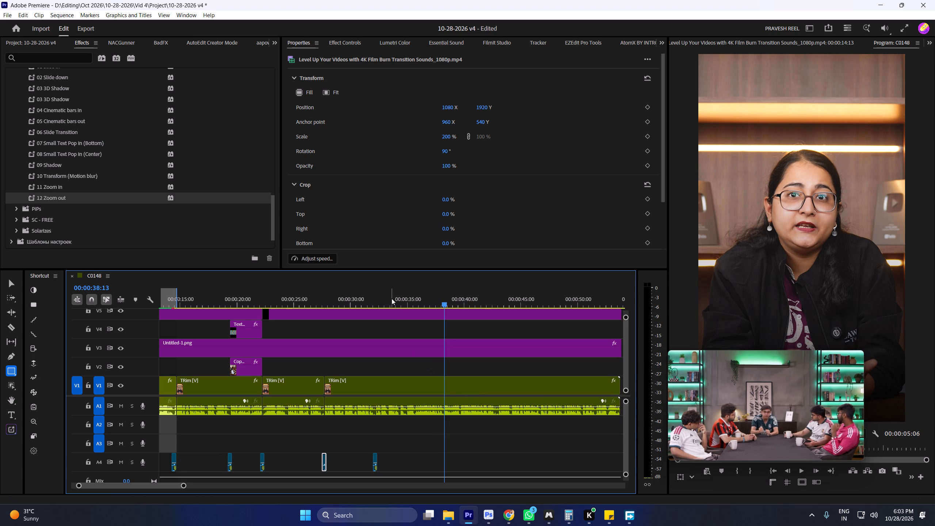
# Cut the main TRim clip on V1 and A1 at 00:00:32:10, where the paragraph clips end.
pyautogui.keyDown('shift'); pyautogui.moveTo(392, 298); pyautogui.dragTo(379, 296); pyautogui.keyUp('shift')
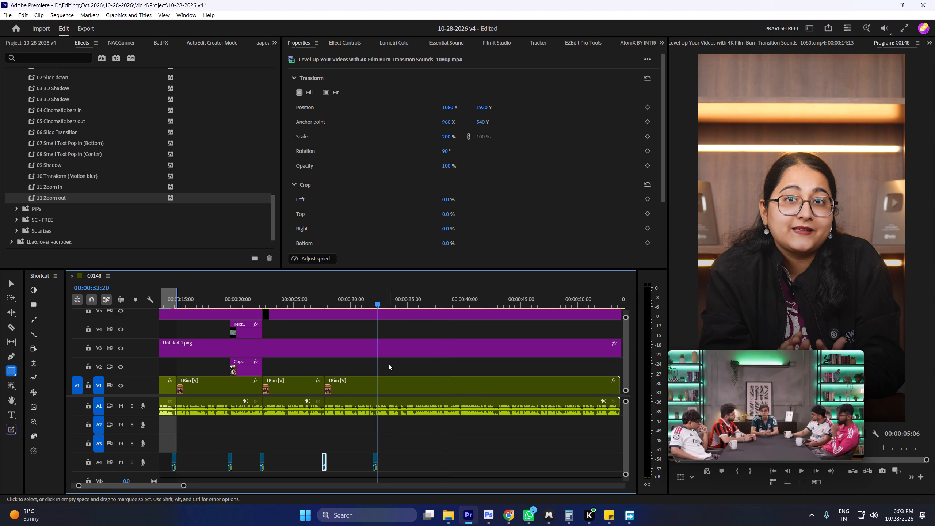
pyautogui.keyDown('ctrl'); pyautogui.scroll(5, 389, 365); pyautogui.keyUp('ctrl')
pyautogui.keyDown('alt'); pyautogui.scroll(6, 388, 365); pyautogui.keyUp('alt')
pyautogui.keyDown('shift'); pyautogui.click(367, 299); pyautogui.keyUp('shift')
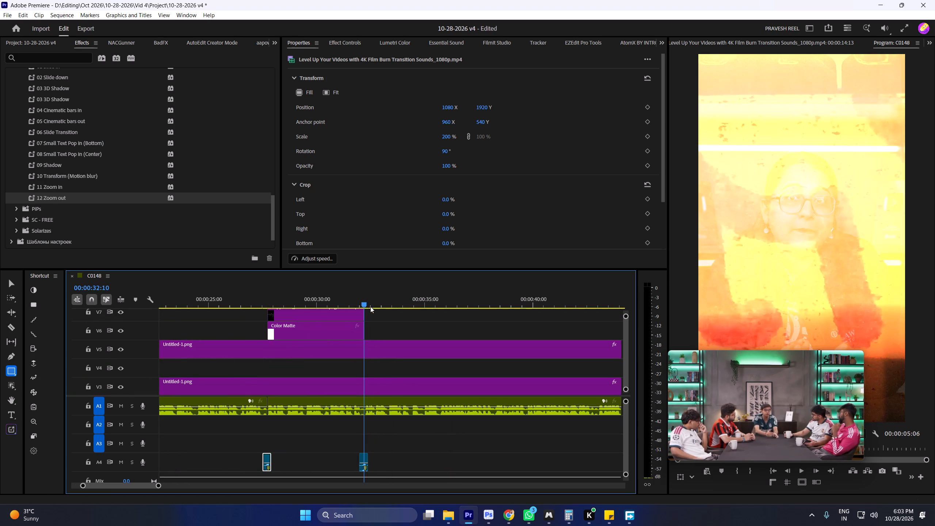
pyautogui.keyDown('ctrl'); pyautogui.scroll(-10, 383, 383); pyautogui.keyUp('ctrl')
pyautogui.click(393, 384)
pyautogui.write('c')
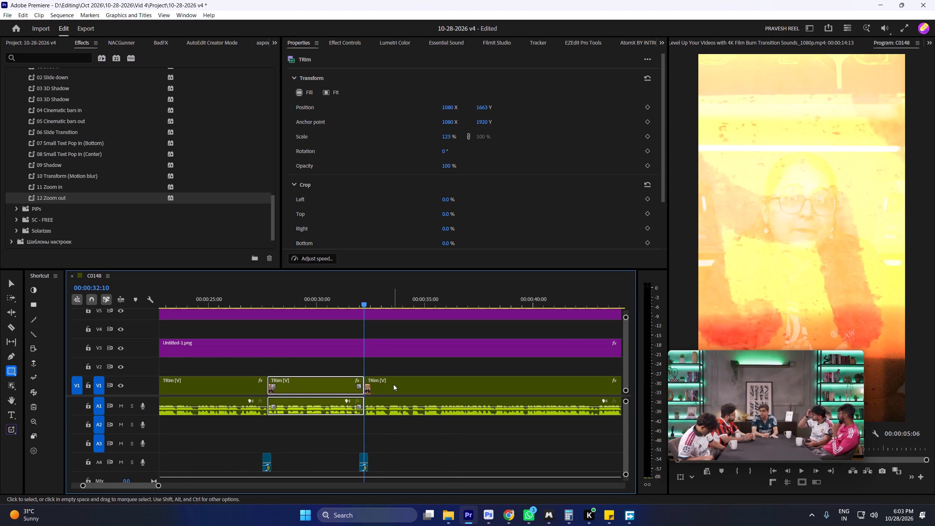
# Play through the following speech and cut the main TRim clip at 00:00:34:47.
pyautogui.press('space')
pyautogui.scroll(-5, 393, 384)
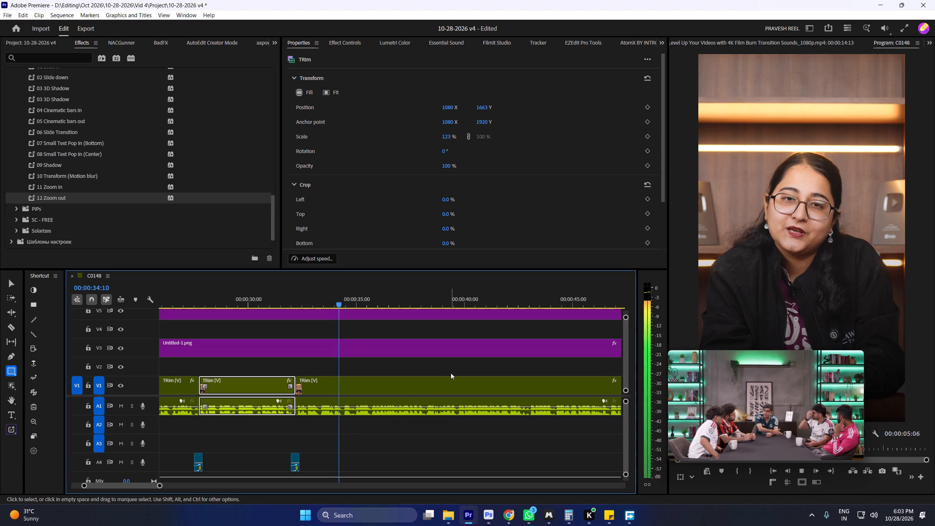
pyautogui.click(452, 372)
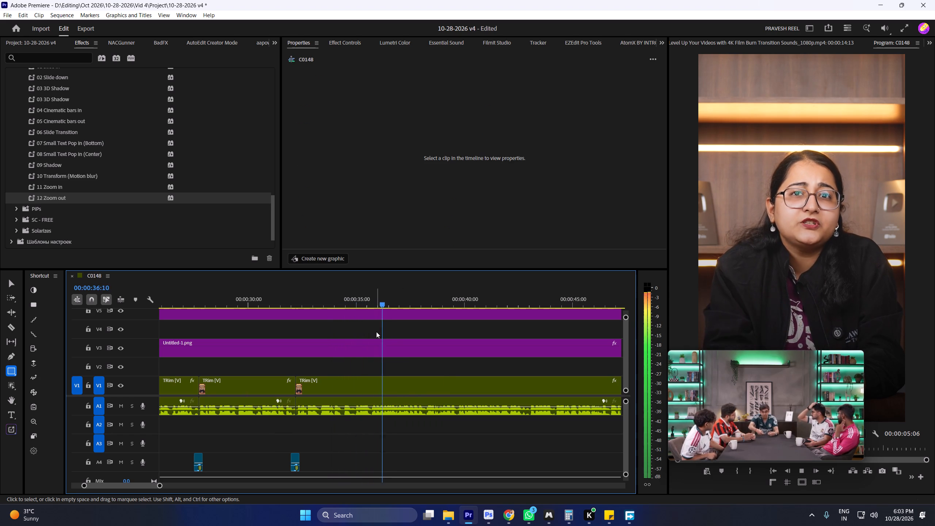
pyautogui.press('space')
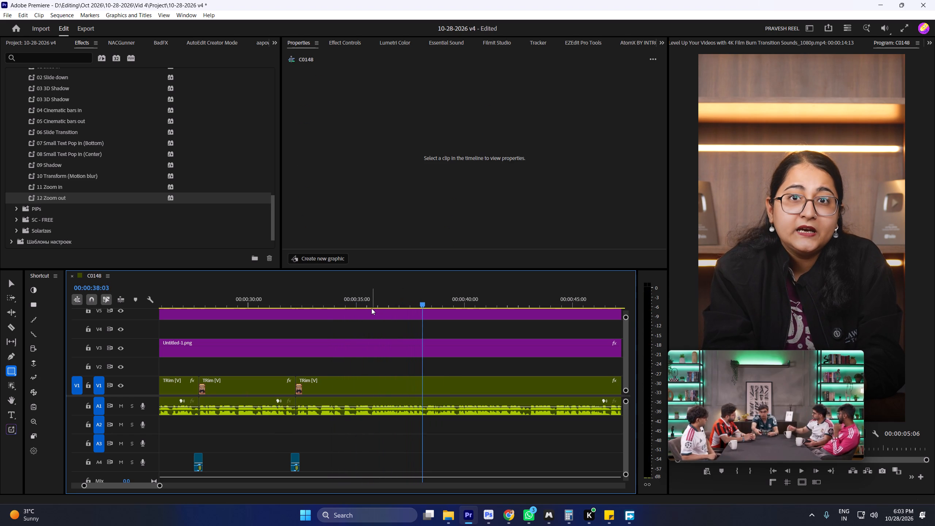
pyautogui.press('space')
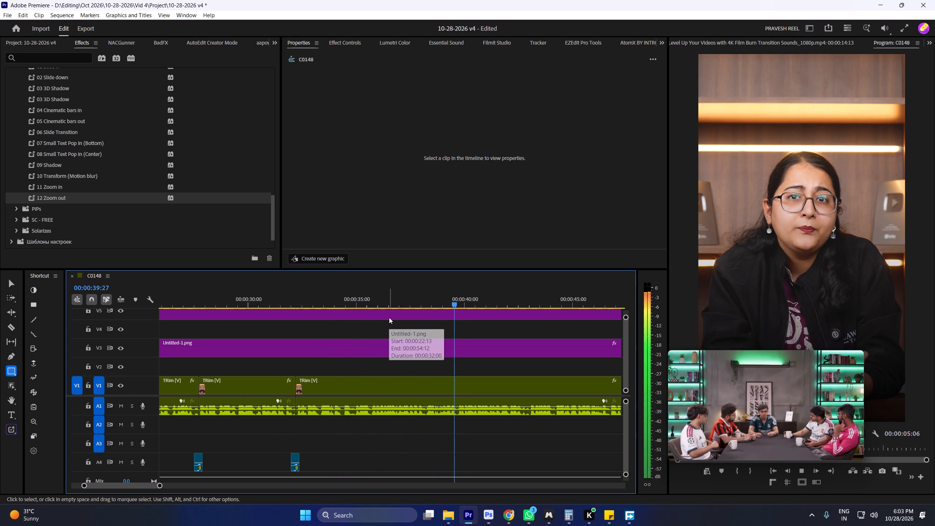
pyautogui.click(346, 296)
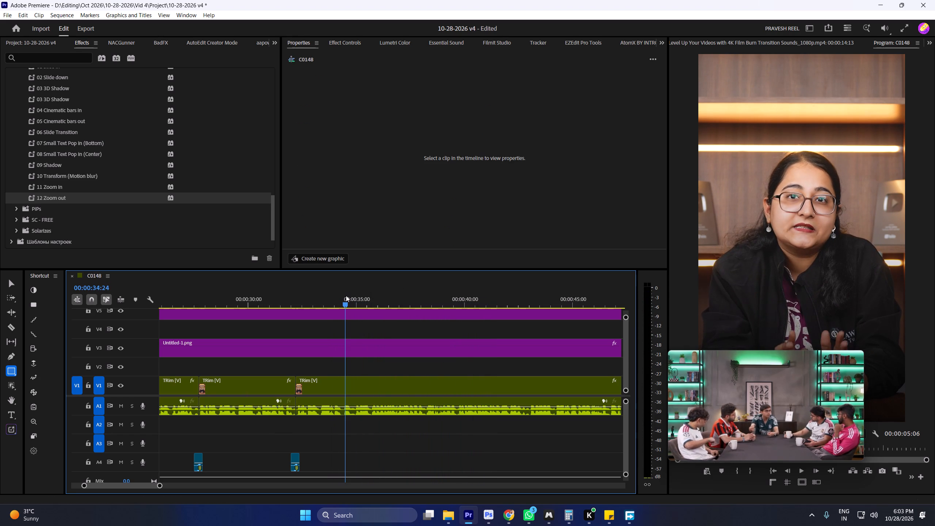
pyautogui.press('space')
pyautogui.press('space')
pyautogui.moveTo(360, 297); pyautogui.dragTo(356, 297)
pyautogui.click(374, 400)
pyautogui.press('c')
pyautogui.click(375, 371)
pyautogui.keyDown('ctrl'); pyautogui.scroll(6, 375, 369); pyautogui.keyUp('ctrl')
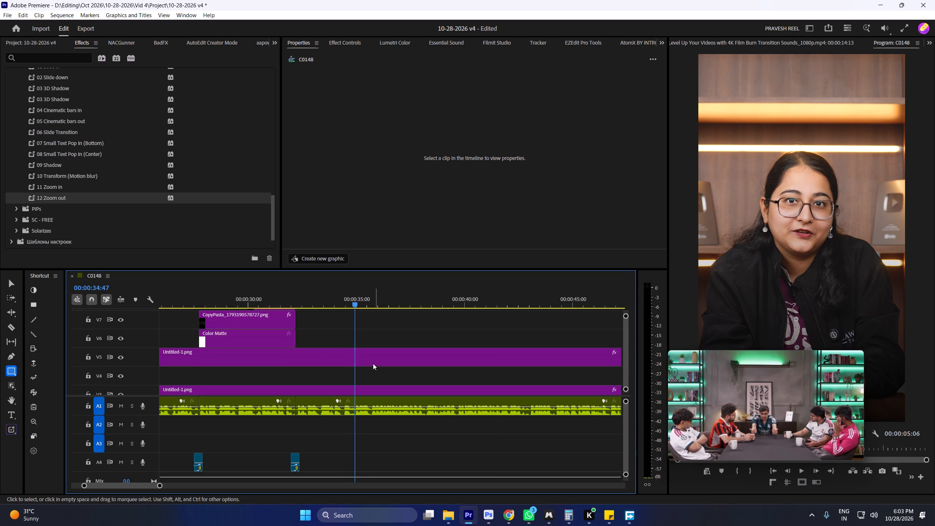
# Duplicate the paragraph image and Color Matte clips on V7 and V6 to start at 00:00:34:47 and play through the speech there.
pyautogui.keyDown('ctrl'); pyautogui.scroll(6, 373, 363); pyautogui.keyUp('ctrl')
pyautogui.click(253, 382)
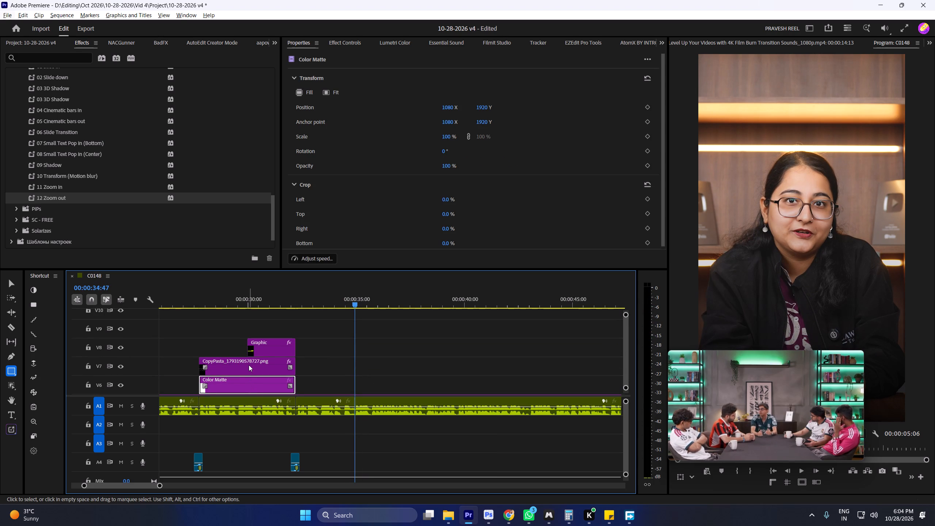
pyautogui.keyDown('shift'); pyautogui.click(249, 365); pyautogui.keyUp('shift')
pyautogui.keyDown('alt'); pyautogui.moveTo(255, 388); pyautogui.dragTo(416, 387); pyautogui.keyUp('alt')
pyautogui.press('space')
pyautogui.press('space')
pyautogui.press('space')
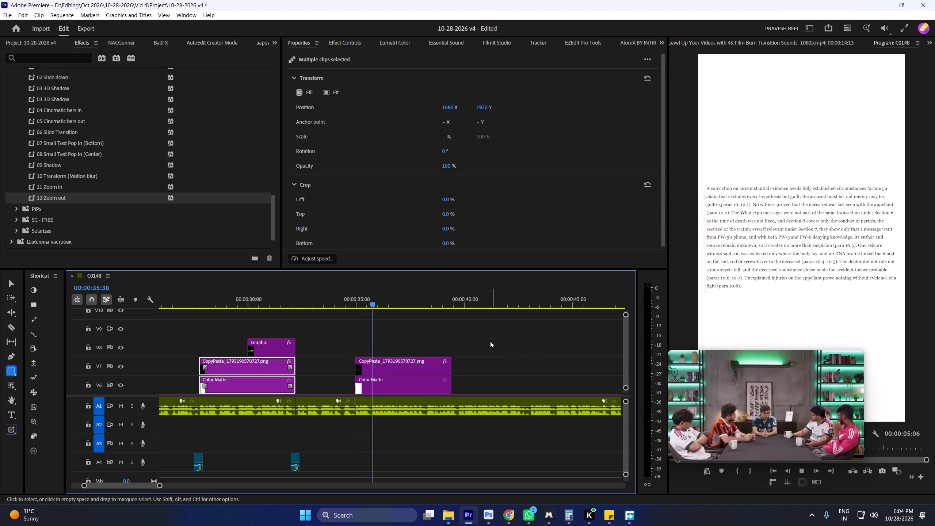
pyautogui.click(487, 346)
pyautogui.press('space')
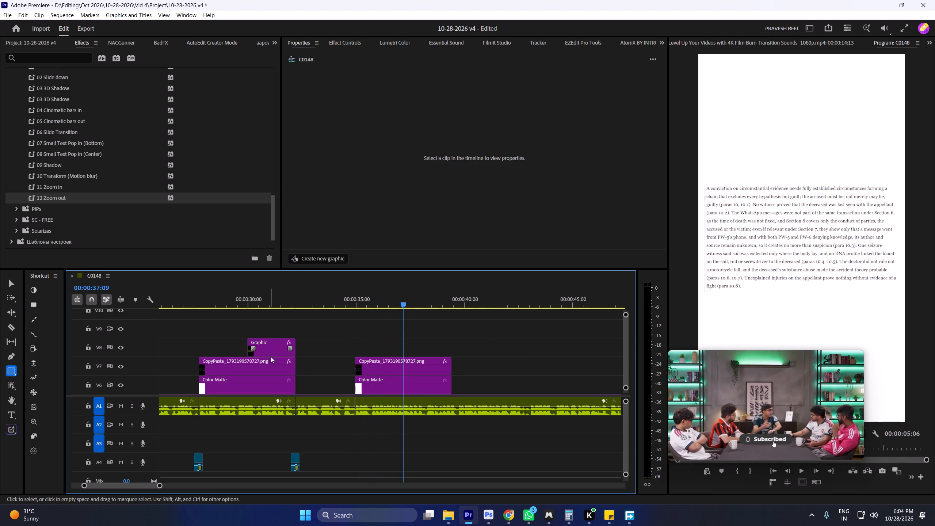
# At 00:00:35:04, draw yellow rectangles over the paragraph lines from "One seizure" to "fight (para 10.8)".
pyautogui.click(359, 293)
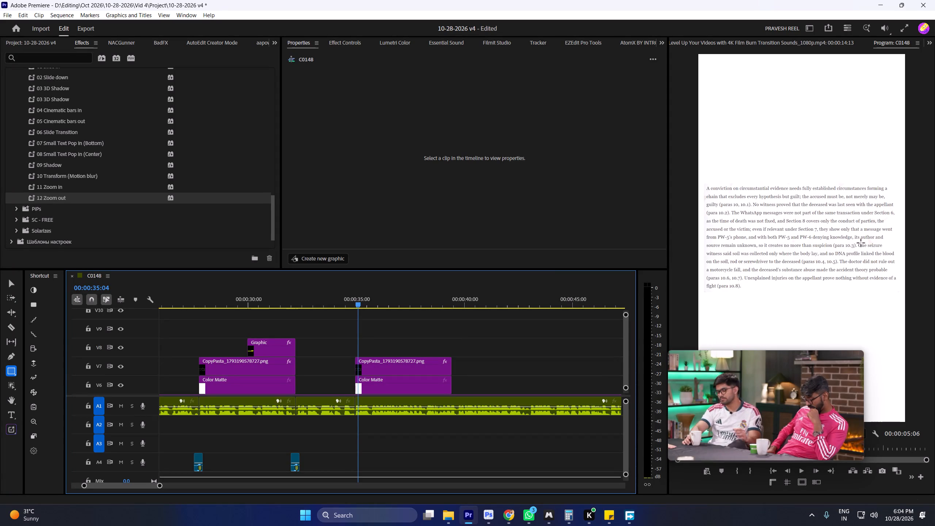
pyautogui.moveTo(858, 242); pyautogui.dragTo(882, 249)
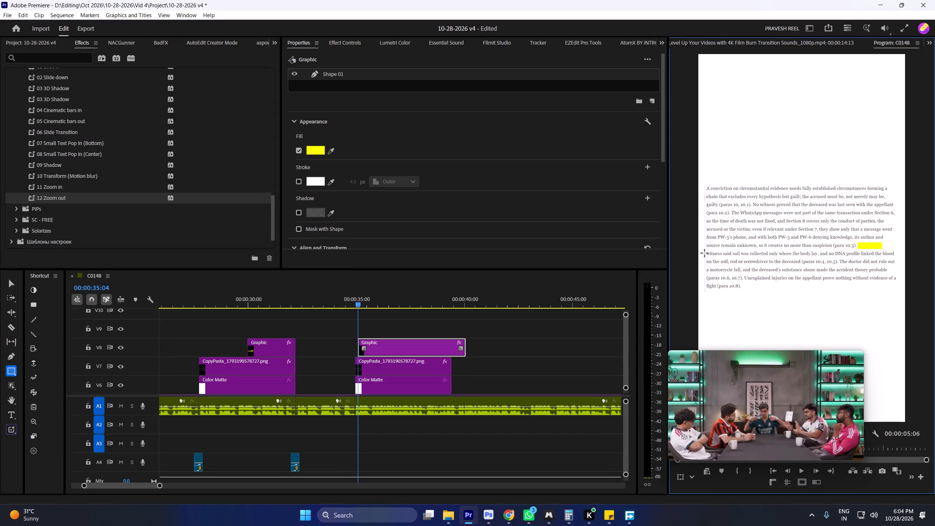
pyautogui.moveTo(707, 251); pyautogui.dragTo(884, 255)
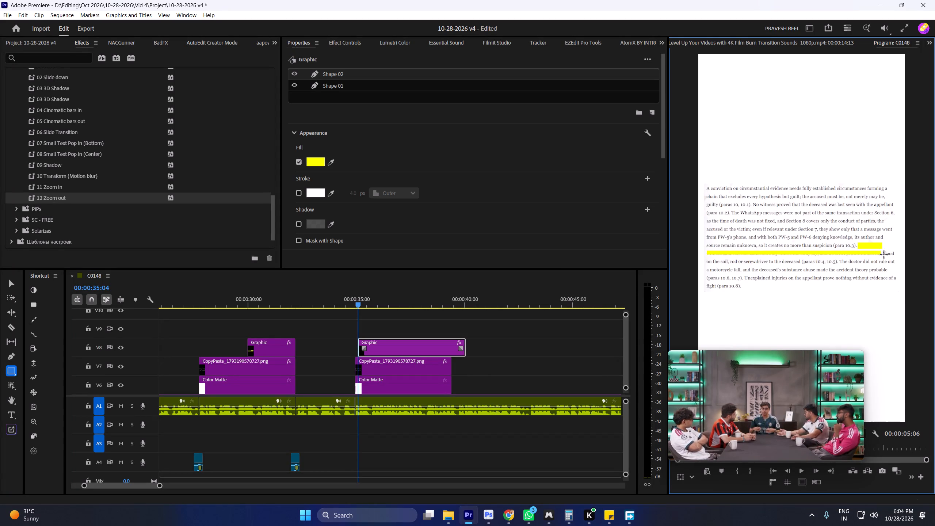
pyautogui.moveTo(884, 255); pyautogui.dragTo(896, 255)
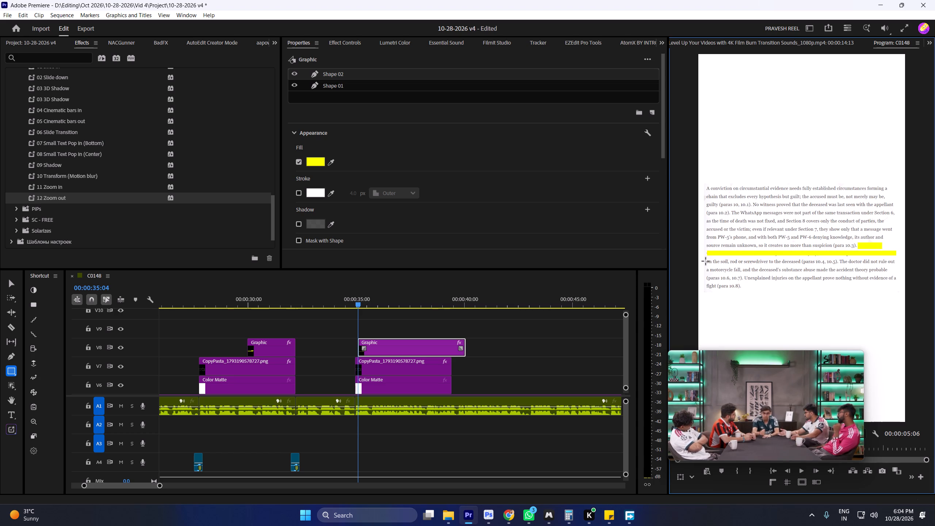
pyautogui.moveTo(707, 259); pyautogui.dragTo(816, 263)
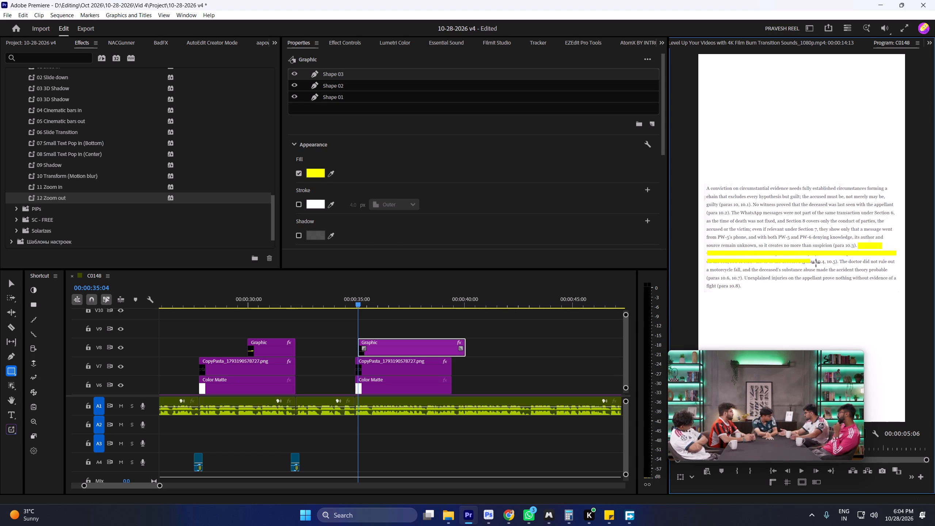
pyautogui.moveTo(816, 263); pyautogui.dragTo(897, 265)
pyautogui.moveTo(707, 267); pyautogui.dragTo(886, 272)
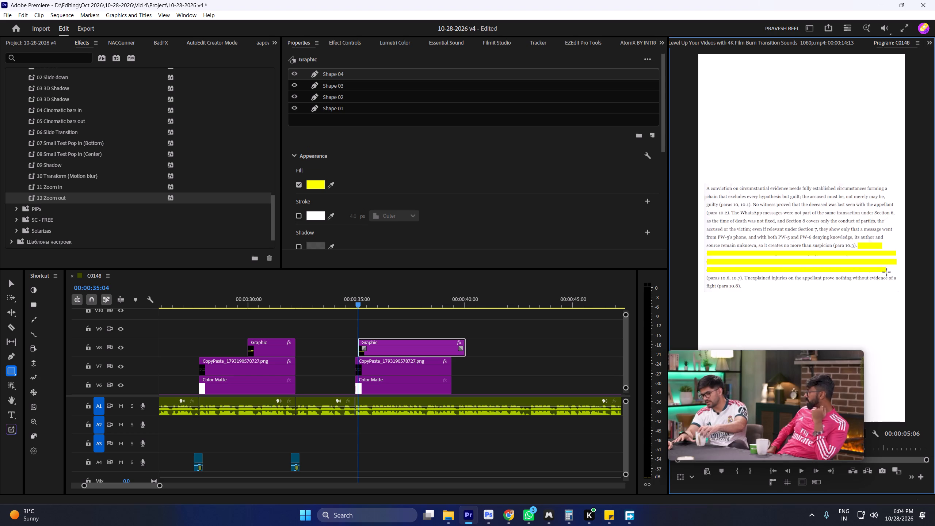
pyautogui.moveTo(886, 272); pyautogui.dragTo(887, 272)
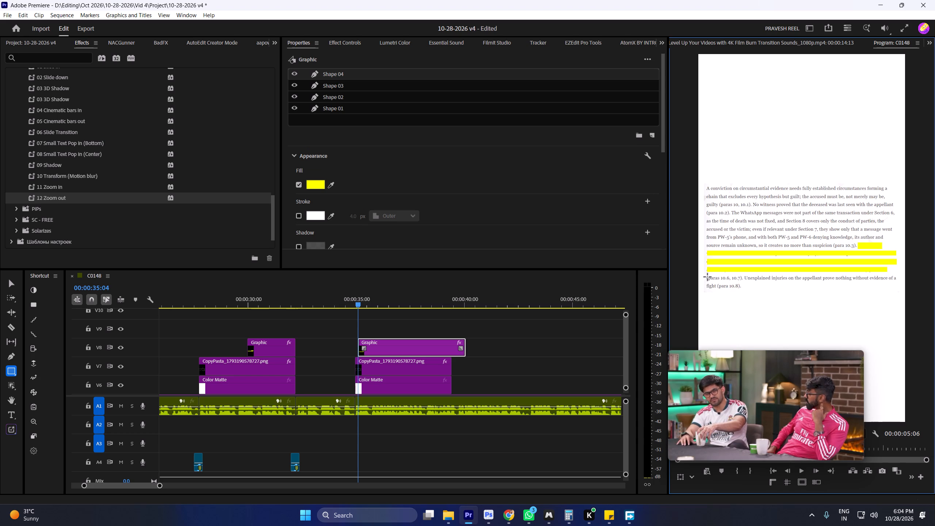
pyautogui.moveTo(706, 276); pyautogui.dragTo(898, 282)
pyautogui.moveTo(748, 283); pyautogui.dragTo(743, 284)
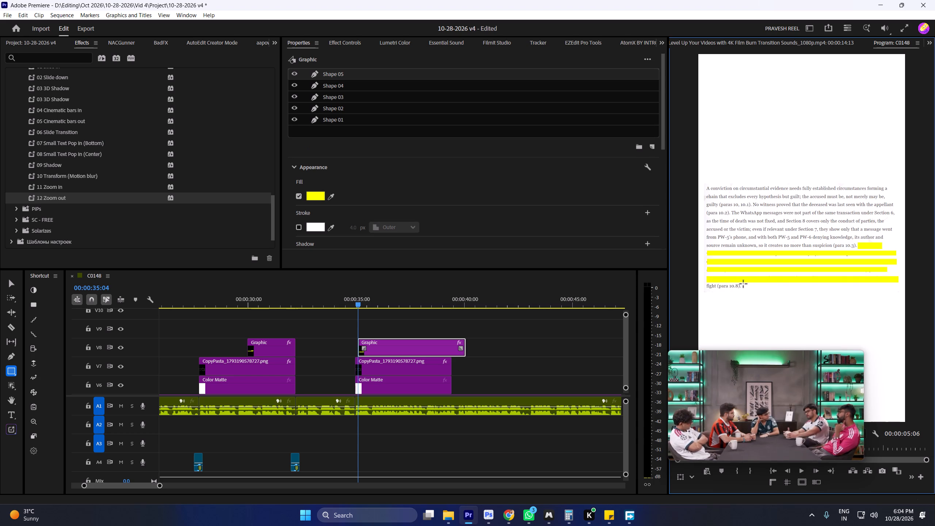
pyautogui.moveTo(743, 284); pyautogui.dragTo(706, 290)
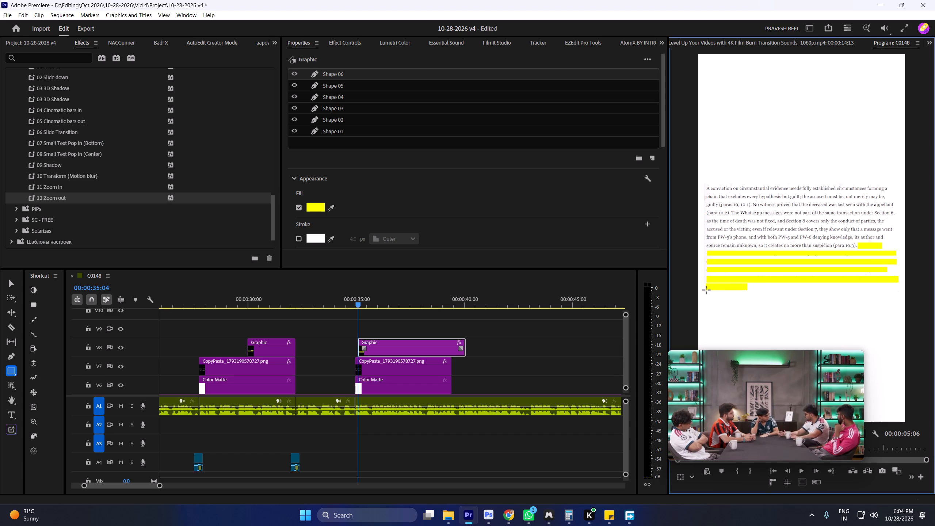
pyautogui.moveTo(706, 290); pyautogui.dragTo(707, 290)
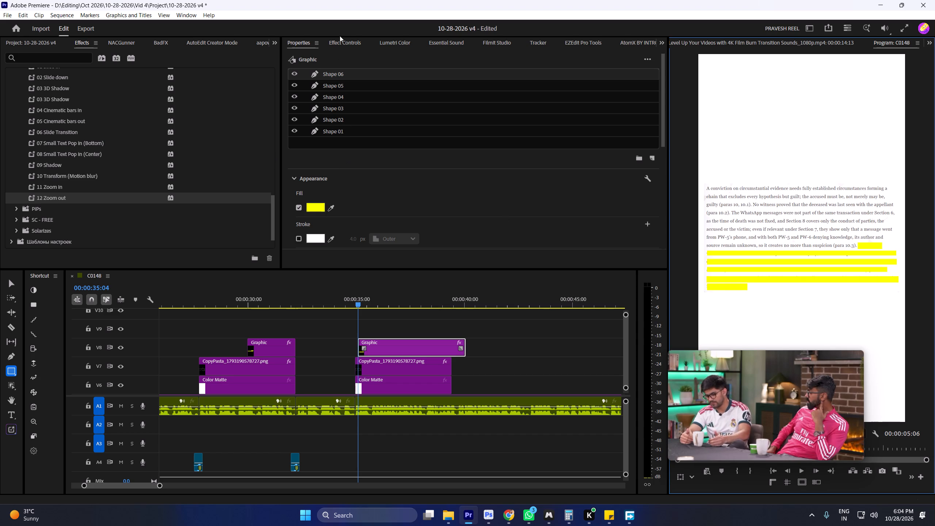
# Set the new highlight graphic's blend mode to Multiply.
pyautogui.click(346, 38)
pyautogui.scroll(-20, 359, 157)
pyautogui.scroll(-4, 359, 157)
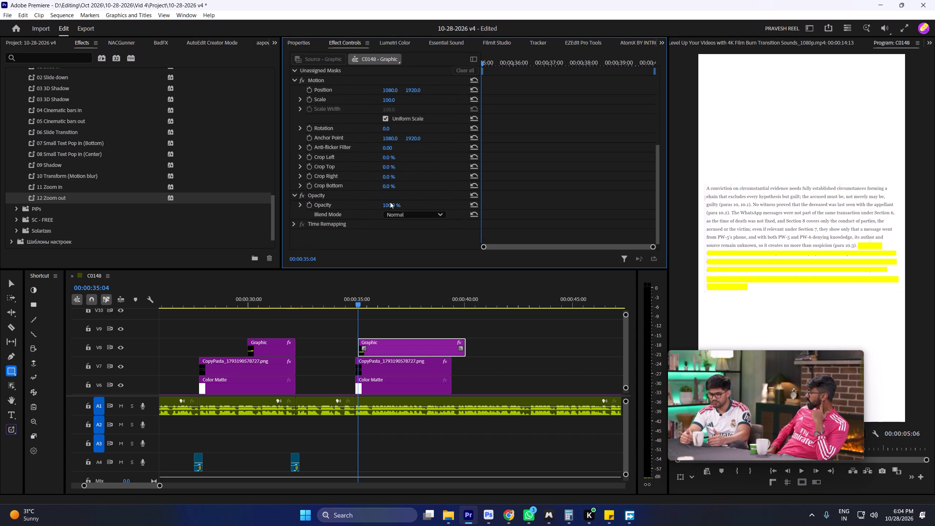
pyautogui.click(398, 214)
pyautogui.click(411, 269)
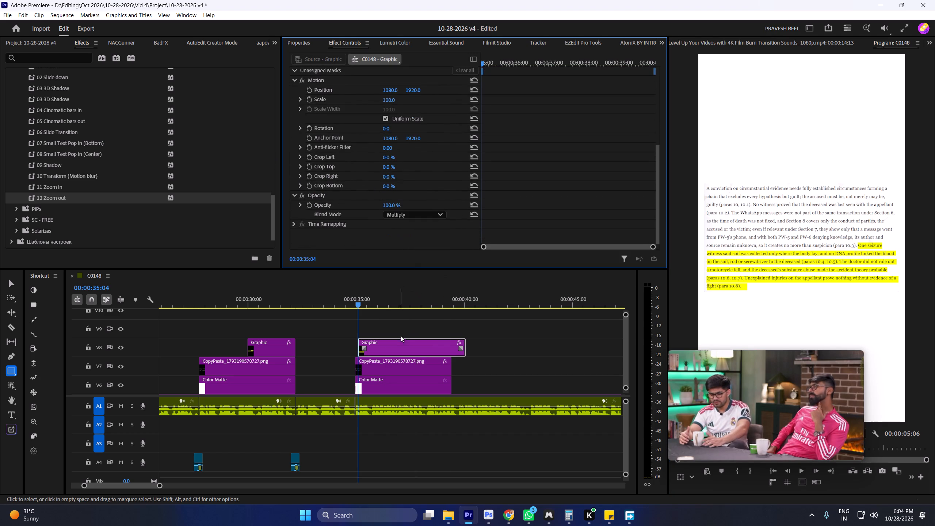
# Move the new highlight graphic to the start of the second paragraph clips and trim its end to match them.
pyautogui.click(407, 344)
pyautogui.moveTo(421, 348); pyautogui.dragTo(415, 349)
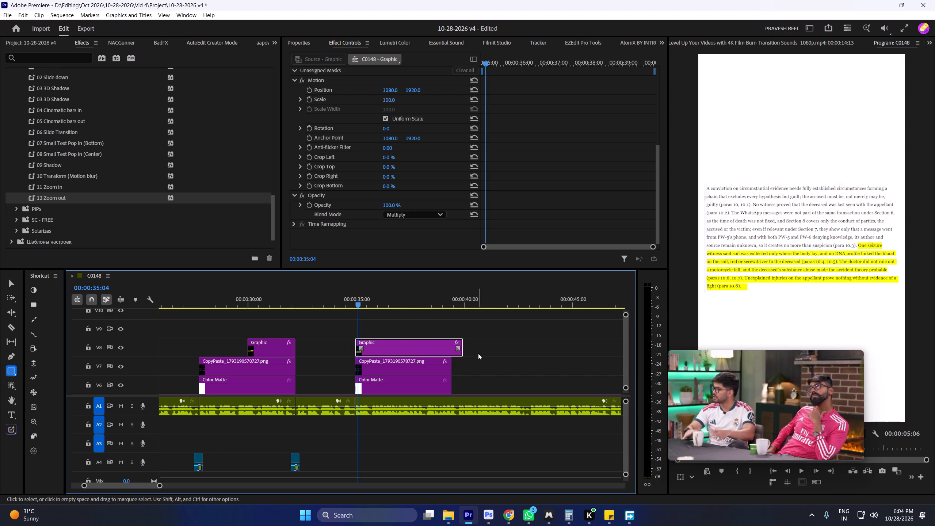
pyautogui.moveTo(462, 341); pyautogui.dragTo(451, 341)
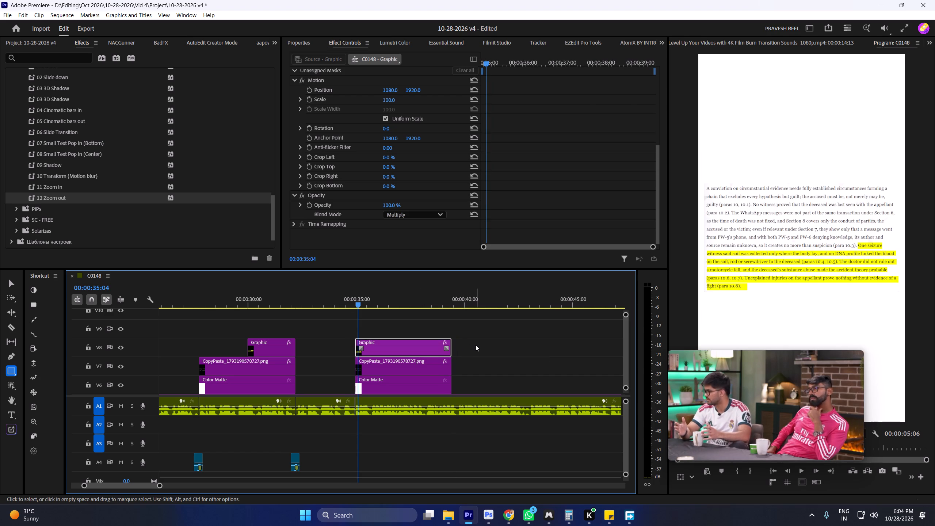
# Play through the speech and extend the second highlight graphic, paragraph image and Color Matte clips to end at 00:00:42:34.
pyautogui.click(476, 345)
pyautogui.press('space')
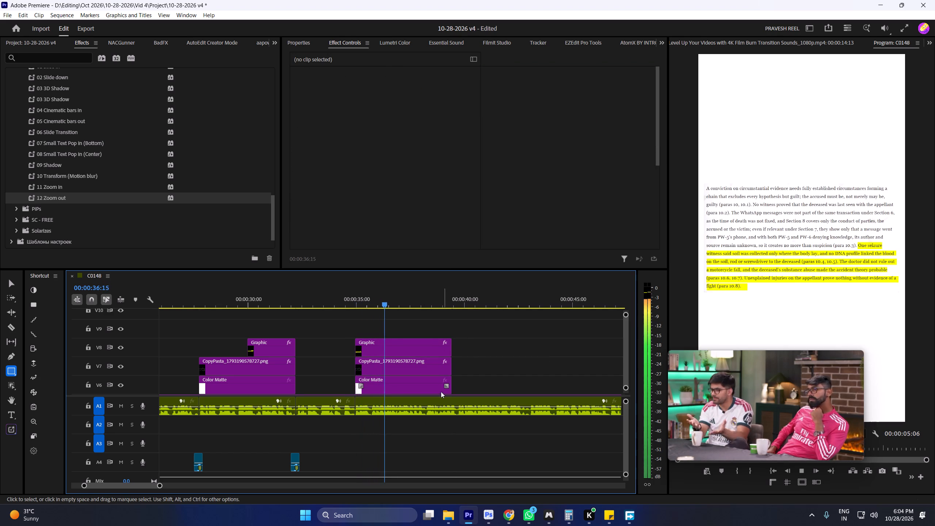
pyautogui.keyDown('ctrl'); pyautogui.scroll(-9, 419, 333); pyautogui.keyUp('ctrl')
pyautogui.keyDown('ctrl'); pyautogui.scroll(2, 419, 333); pyautogui.keyUp('ctrl')
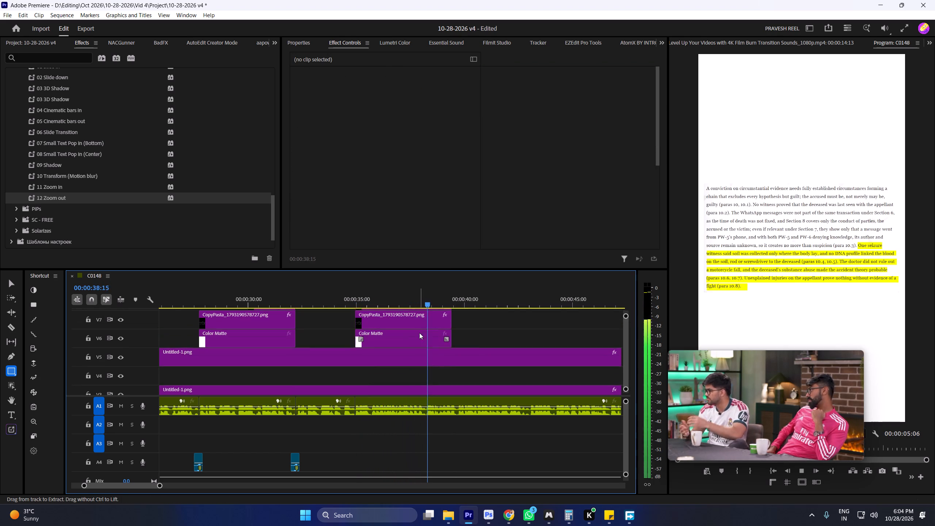
pyautogui.keyDown('ctrl'); pyautogui.scroll(5, 419, 333); pyautogui.keyUp('ctrl')
pyautogui.press('space')
pyautogui.moveTo(447, 295); pyautogui.dragTo(438, 295)
pyautogui.press('space')
pyautogui.scroll(-4, 450, 331)
pyautogui.keyDown('ctrl'); pyautogui.scroll(-3, 446, 343); pyautogui.keyUp('ctrl')
pyautogui.keyDown('ctrl'); pyautogui.scroll(1, 446, 344); pyautogui.keyUp('ctrl')
pyautogui.keyDown('ctrl'); pyautogui.scroll(-5, 446, 344); pyautogui.keyUp('ctrl')
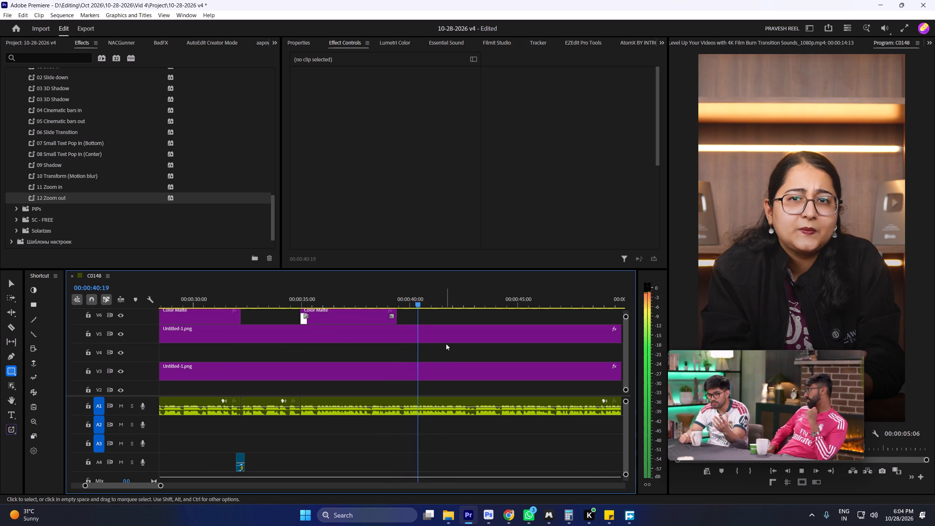
pyautogui.scroll(-4, 445, 344)
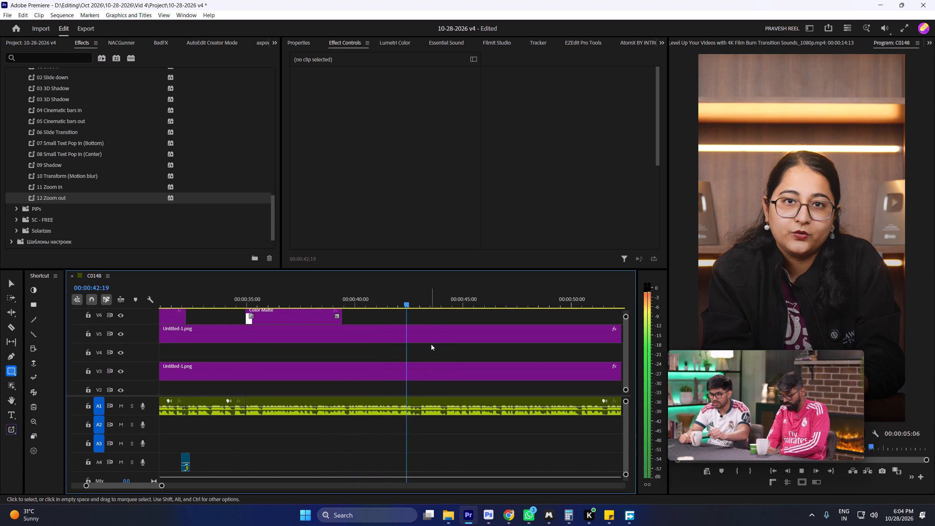
pyautogui.press('space')
pyautogui.keyDown('ctrl'); pyautogui.scroll(6, 346, 358); pyautogui.keyUp('ctrl')
pyautogui.click(317, 360)
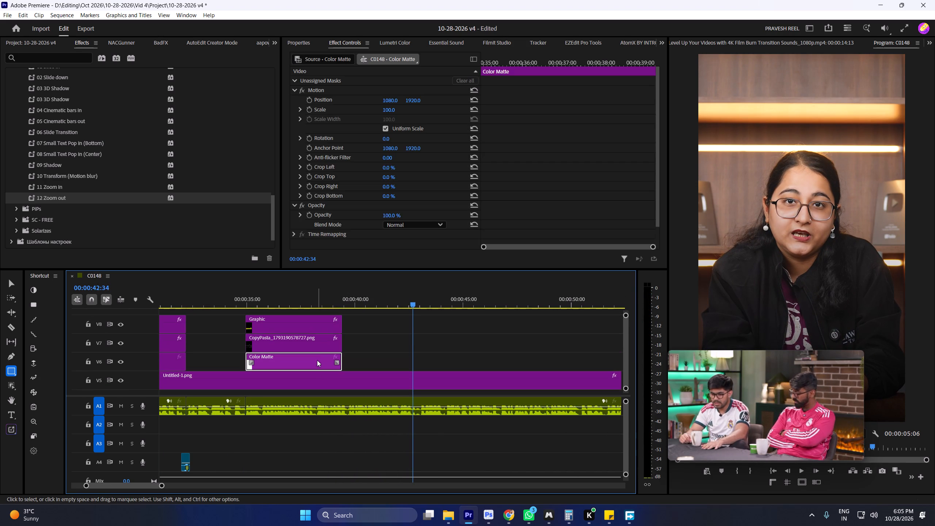
pyautogui.keyDown('shift'); pyautogui.click(318, 340); pyautogui.keyUp('shift')
pyautogui.keyDown('shift'); pyautogui.click(318, 320); pyautogui.keyUp('shift')
pyautogui.moveTo(341, 332); pyautogui.dragTo(410, 332)
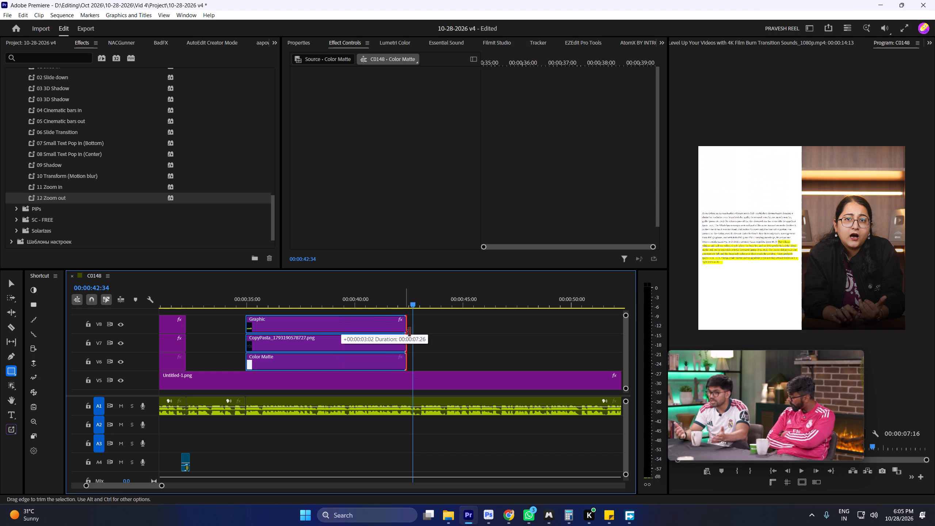
pyautogui.moveTo(410, 332); pyautogui.dragTo(411, 332)
pyautogui.click(434, 322)
# Play back from 00:00:41:30 to review the end of the extended paragraph clips and the talking footage.
pyautogui.click(389, 297)
pyautogui.press('space')
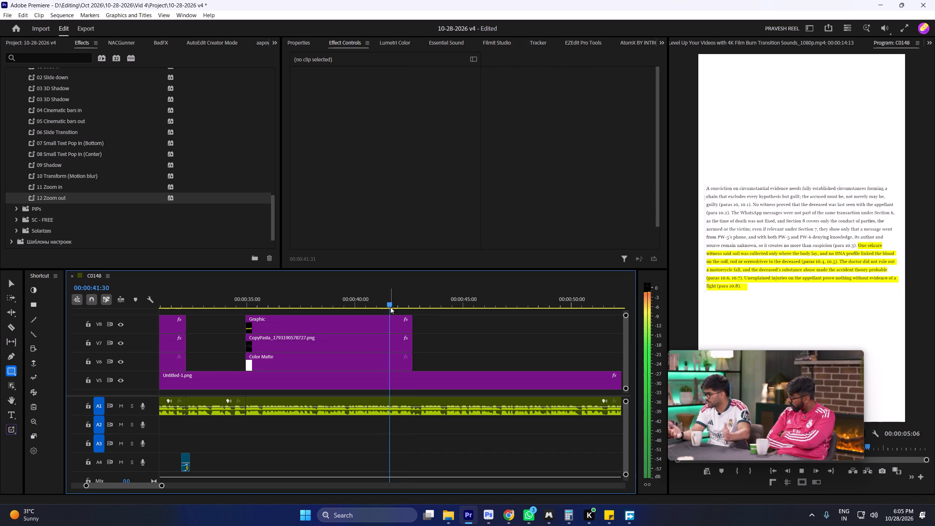
pyautogui.keyDown('ctrl'); pyautogui.scroll(-3, 439, 325); pyautogui.keyUp('ctrl')
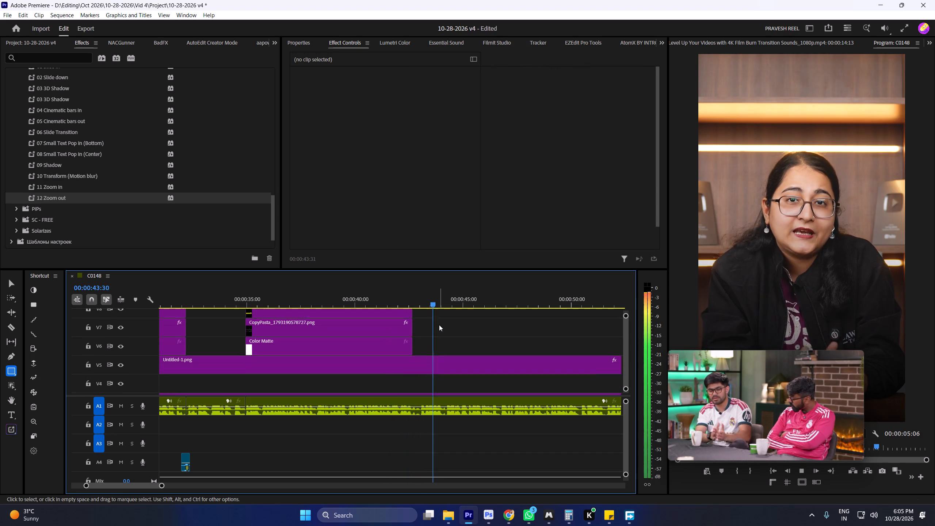
pyautogui.keyDown('ctrl'); pyautogui.scroll(-1, 439, 325); pyautogui.keyUp('ctrl')
pyautogui.scroll(4, 419, 310)
pyautogui.press('space')
# Extend the start of the first highlight graphic on V8 back to the start of the first paragraph image clip.
pyautogui.moveTo(329, 297); pyautogui.dragTo(174, 297)
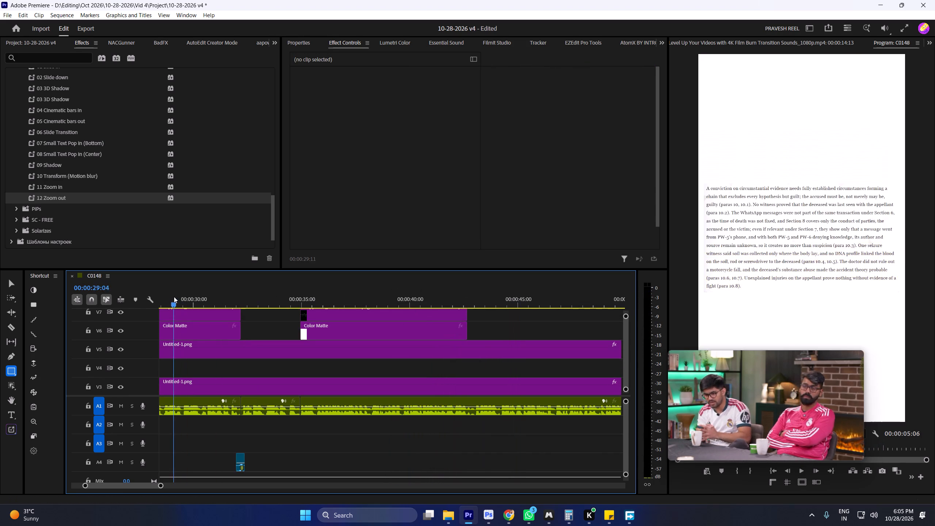
pyautogui.moveTo(174, 297); pyautogui.dragTo(367, 308)
pyautogui.keyDown('ctrl'); pyautogui.scroll(5, 375, 345); pyautogui.keyUp('ctrl')
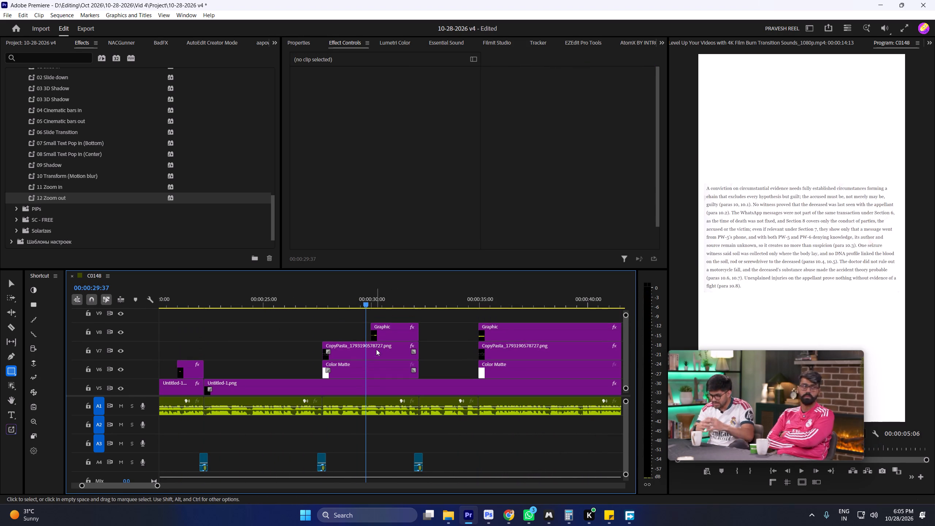
pyautogui.click(392, 300)
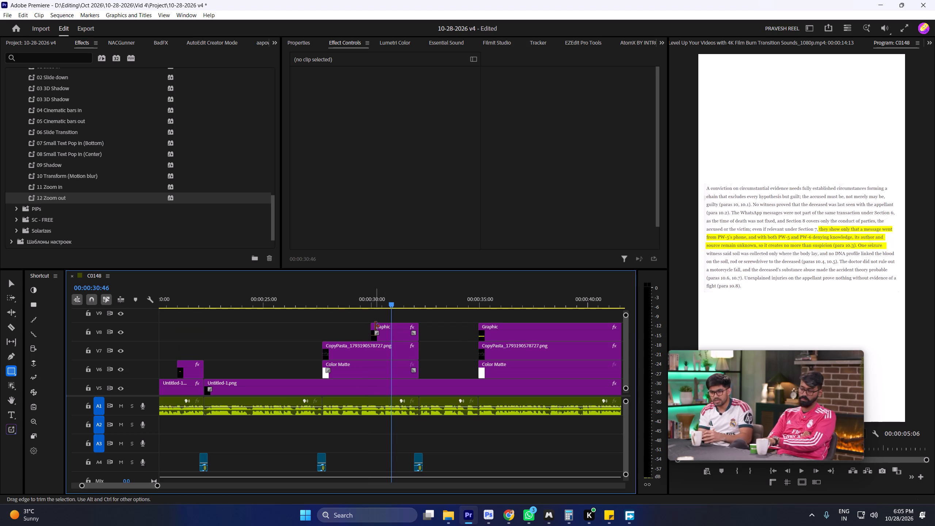
pyautogui.moveTo(374, 325); pyautogui.dragTo(325, 326)
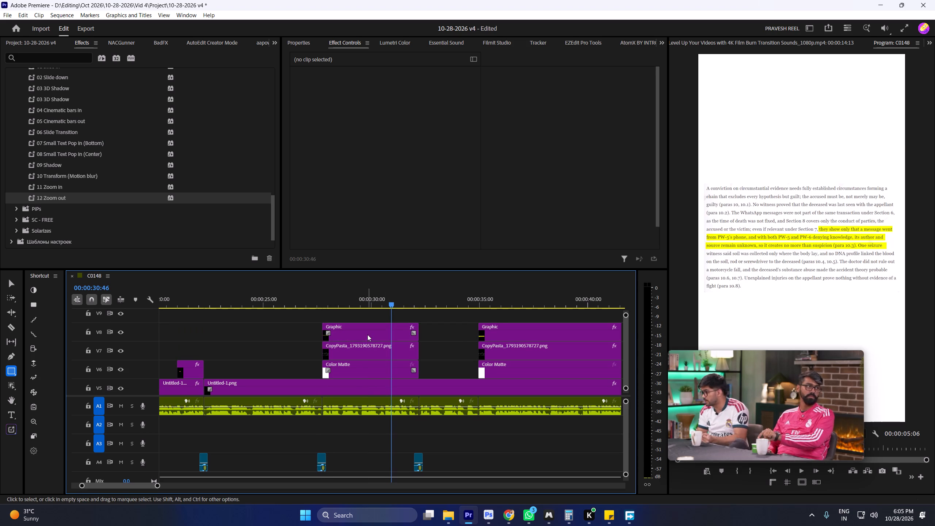
# Shift the first highlight graphic and paragraph image together vertically into the upper part of the frame.
pyautogui.click(367, 335)
pyautogui.keyDown('shift'); pyautogui.click(368, 351); pyautogui.keyUp('shift')
pyautogui.keyDown('shift'); pyautogui.click(345, 365); pyautogui.keyUp('shift')
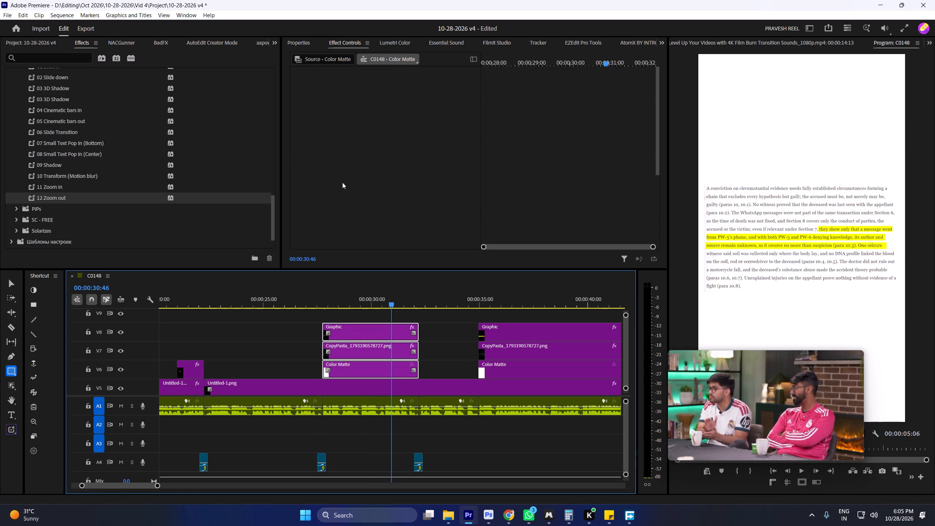
pyautogui.click(301, 45)
pyautogui.click(446, 329)
pyautogui.click(389, 330)
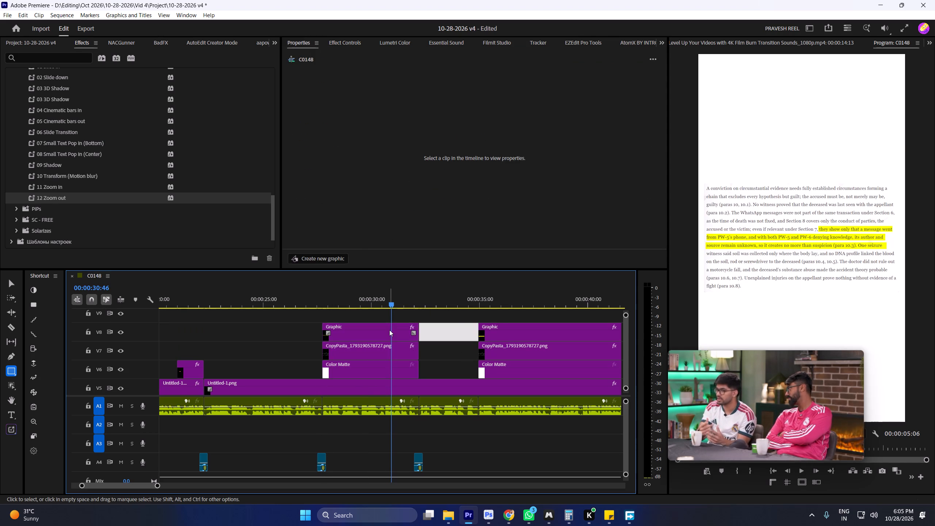
pyautogui.keyDown('shift'); pyautogui.click(394, 346); pyautogui.keyUp('shift')
pyautogui.moveTo(485, 107); pyautogui.dragTo(446, 140)
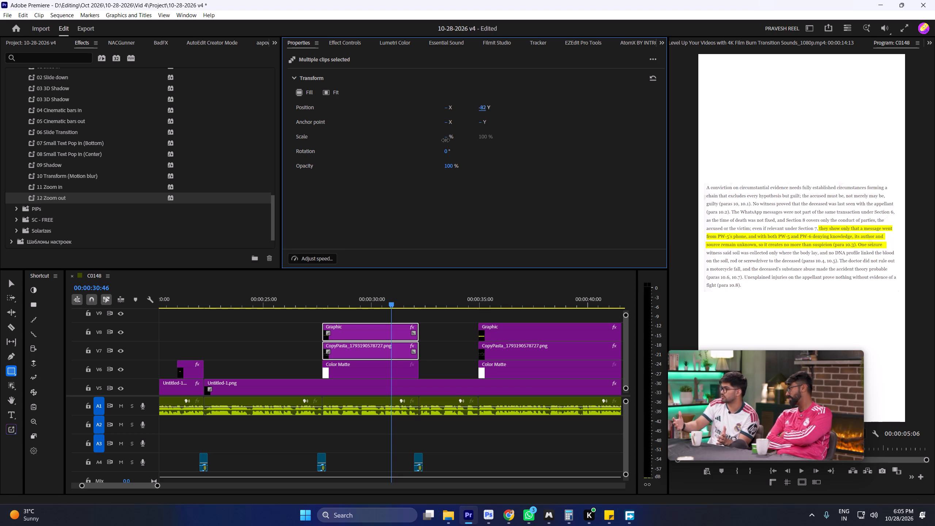
pyautogui.moveTo(446, 140); pyautogui.dragTo(313, 365)
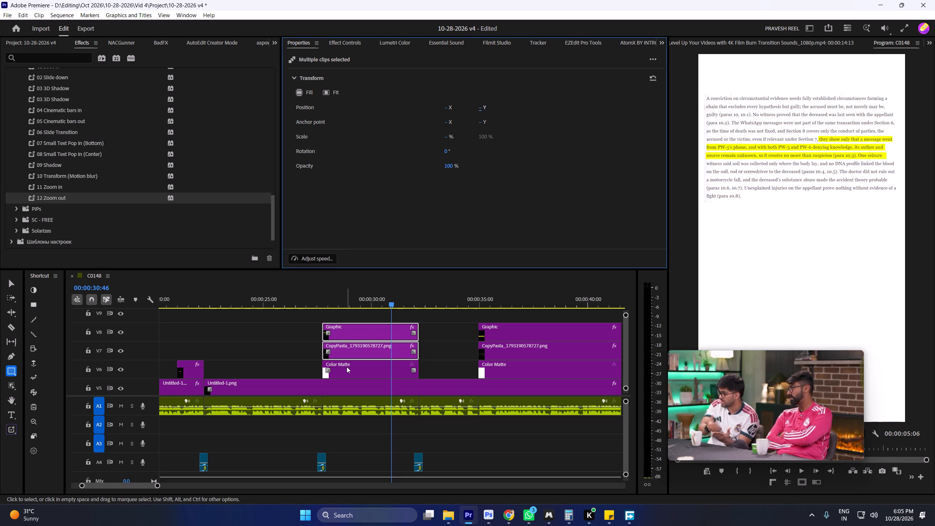
# Crop the bottom of the first Color Matte clip by 60% so it backs only the paragraph above the speaker.
pyautogui.click(347, 367)
pyautogui.scroll(-4, 379, 174)
pyautogui.scroll(-4, 437, 210)
pyautogui.moveTo(450, 240); pyautogui.dragTo(482, 240)
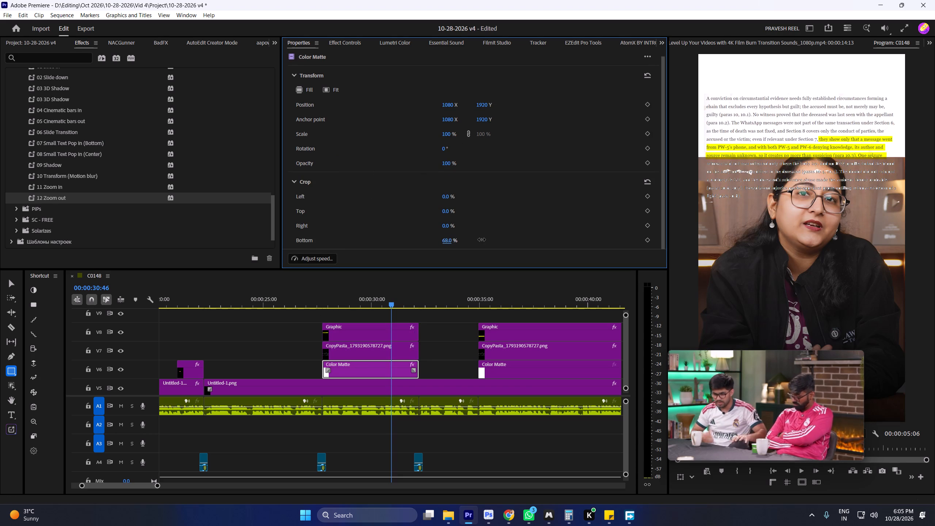
pyautogui.moveTo(482, 240); pyautogui.dragTo(479, 240)
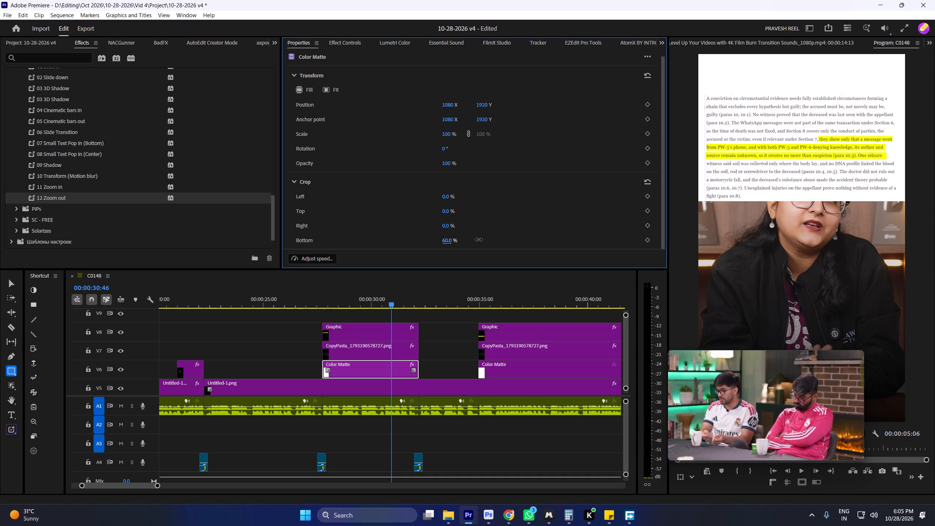
# Set the first Color Matte's bottom crop to 59%.
pyautogui.moveTo(479, 240); pyautogui.dragTo(478, 240)
# Move the first highlight graphic and paragraph image up together so the text sits centred within the white matte.
pyautogui.click(367, 351)
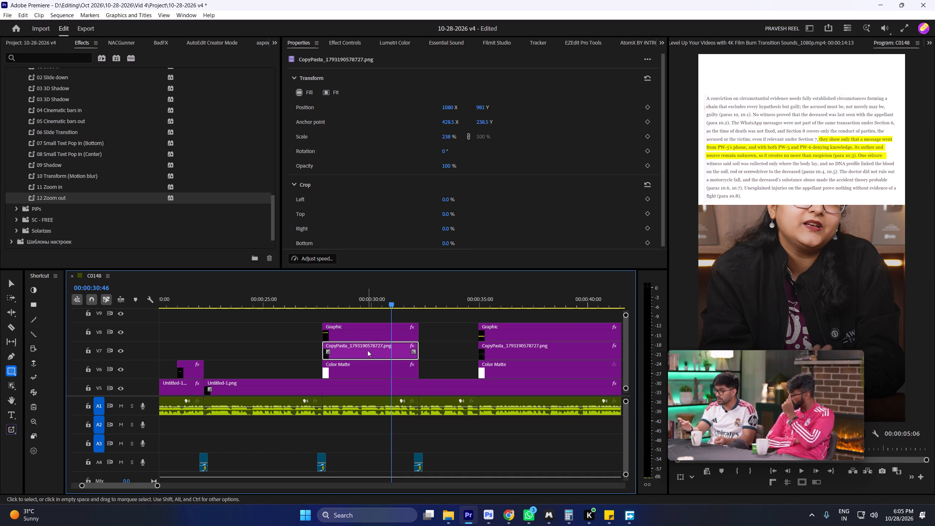
pyautogui.keyDown('shift'); pyautogui.click(369, 337); pyautogui.keyUp('shift')
pyautogui.moveTo(482, 107); pyautogui.dragTo(452, 149)
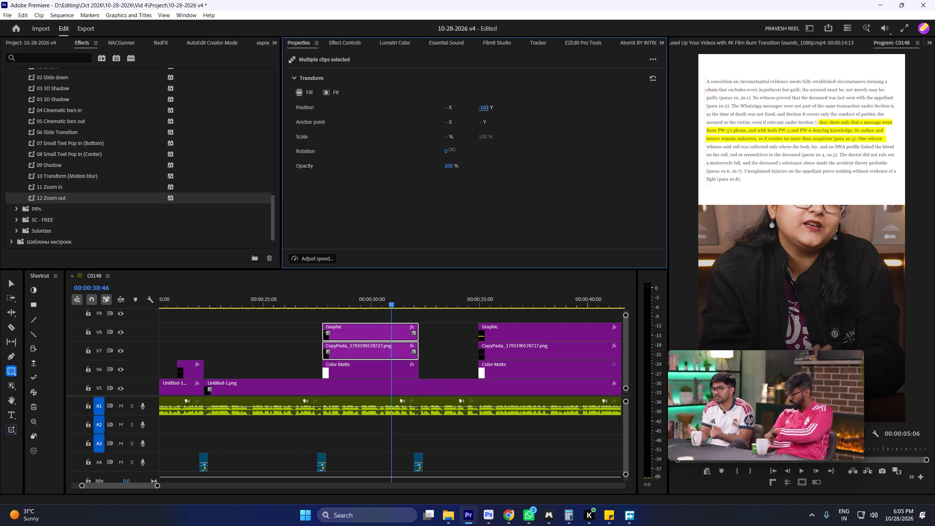
pyautogui.moveTo(452, 149); pyautogui.dragTo(473, 139)
pyautogui.click(443, 327)
# Lower the talking clip under the first paragraph so the speaker's face shows below the matte, with X position 1099.
pyautogui.keyDown('ctrl'); pyautogui.scroll(-3, 384, 348); pyautogui.keyUp('ctrl')
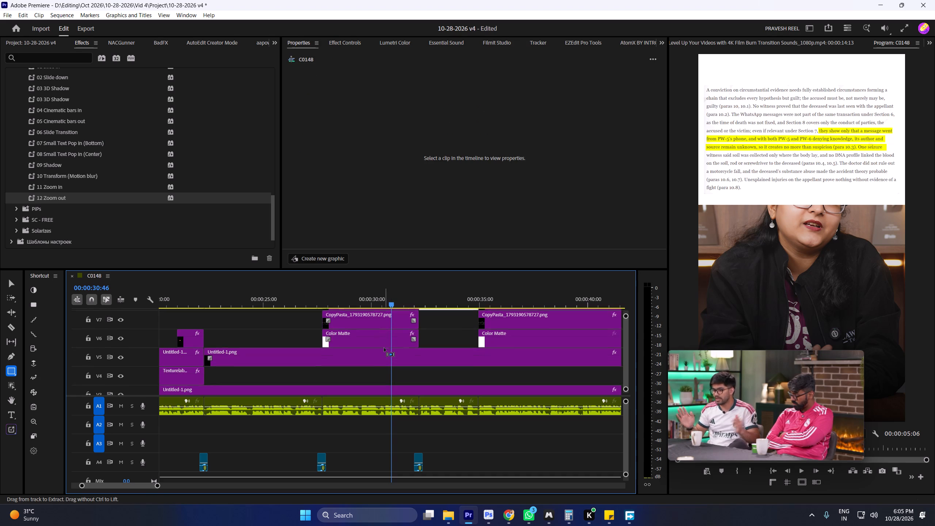
pyautogui.keyDown('ctrl'); pyautogui.scroll(-7, 384, 348); pyautogui.keyUp('ctrl')
pyautogui.click(381, 399)
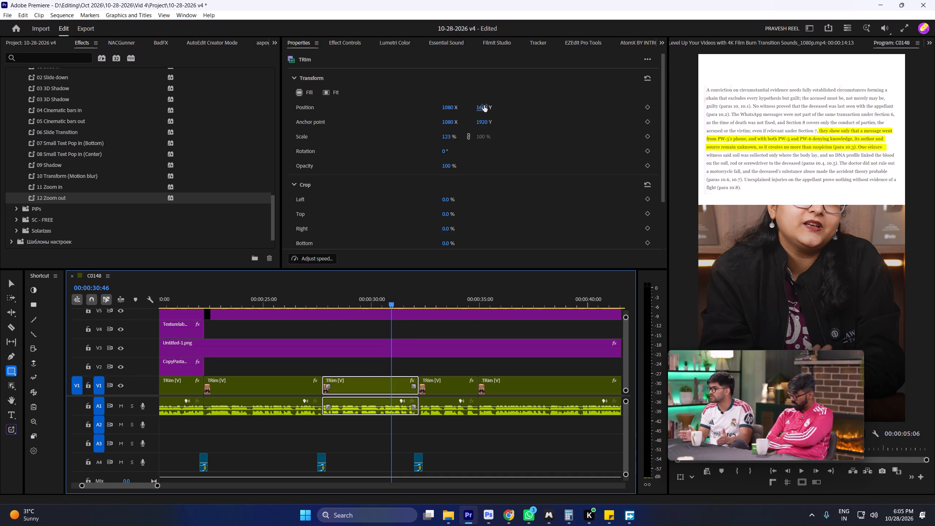
pyautogui.moveTo(484, 105); pyautogui.dragTo(688, 41)
pyautogui.moveTo(447, 110); pyautogui.dragTo(458, 112)
# Cut Untitled-1.png on V3 at 00:00:27:36 and 00:00:32:10 and delete the piece under the first paragraph section.
pyautogui.keyDown('shift'); pyautogui.moveTo(320, 305); pyautogui.dragTo(325, 305); pyautogui.keyUp('shift')
pyautogui.click(339, 348)
pyautogui.press('c')
pyautogui.click(351, 345)
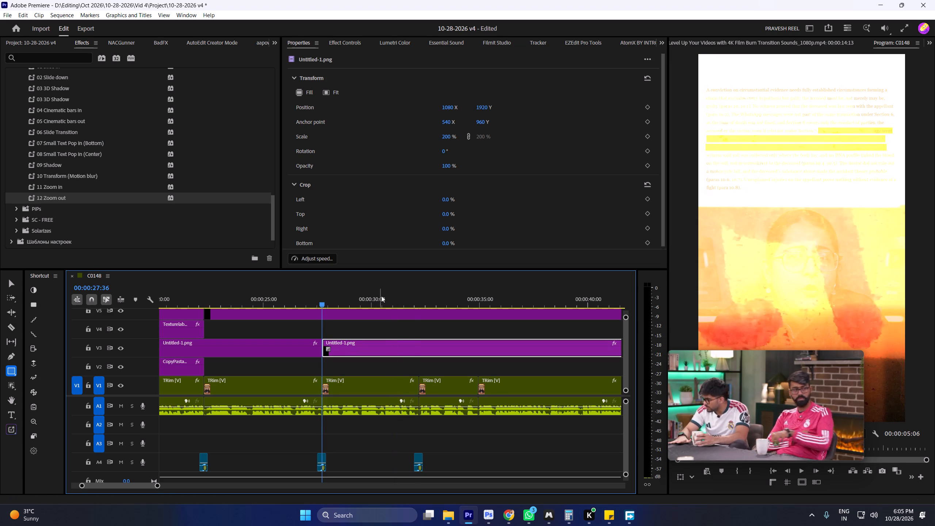
pyautogui.keyDown('shift'); pyautogui.moveTo(389, 297); pyautogui.dragTo(420, 298); pyautogui.keyUp('shift')
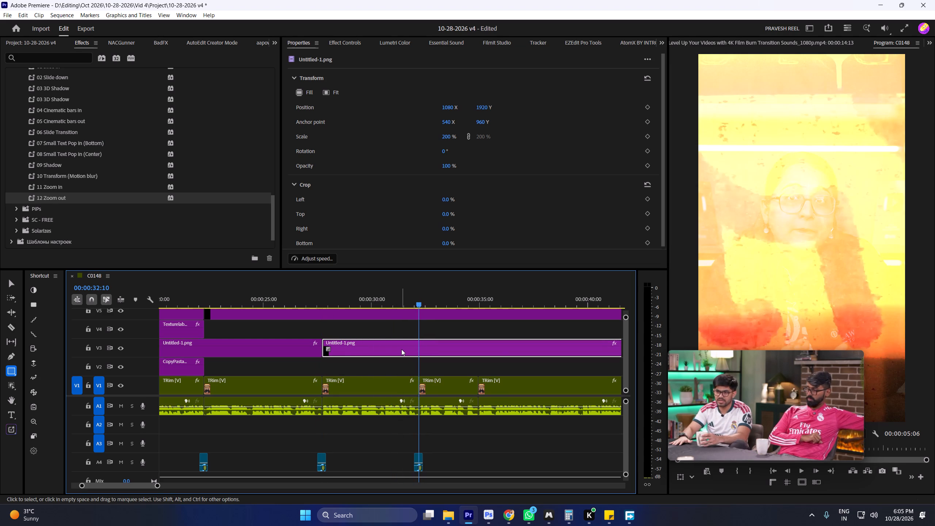
pyautogui.click(401, 349)
pyautogui.press('c')
pyautogui.click(401, 349)
pyautogui.press('Delete')
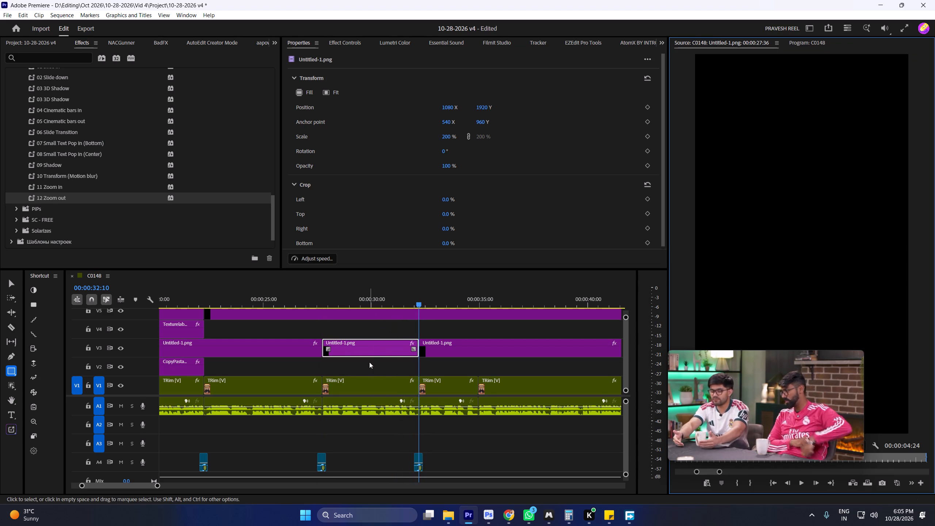
pyautogui.click(368, 347)
pyautogui.press('Delete')
# Set the position of the talking clip under the first paragraph to X 1151, Y 2343.
pyautogui.click(363, 302)
pyautogui.keyDown('ctrl'); pyautogui.scroll(6, 363, 323); pyautogui.keyUp('ctrl')
pyautogui.keyDown('ctrl'); pyautogui.scroll(-5, 366, 336); pyautogui.keyUp('ctrl')
pyautogui.scroll(-5, 365, 336)
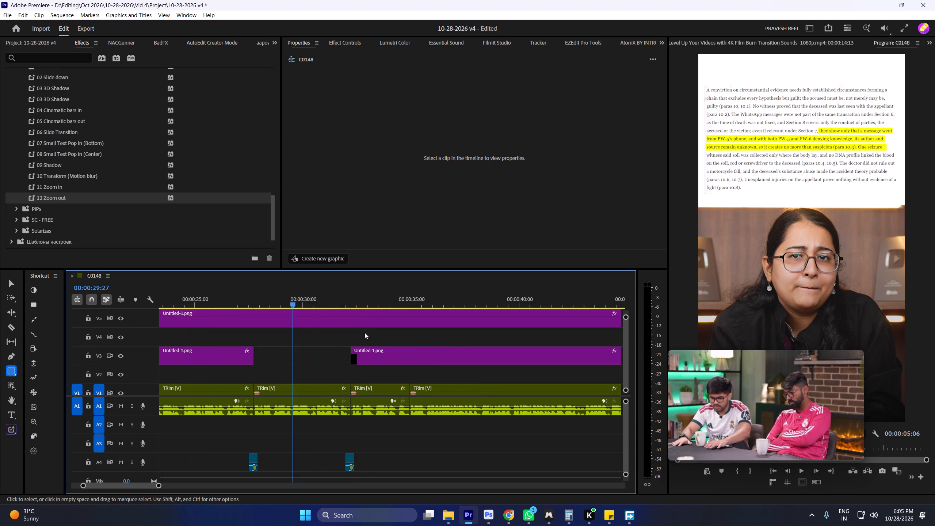
pyautogui.keyDown('ctrl'); pyautogui.scroll(5, 314, 326); pyautogui.keyUp('ctrl')
pyautogui.keyDown('ctrl'); pyautogui.scroll(-6, 302, 348); pyautogui.keyUp('ctrl')
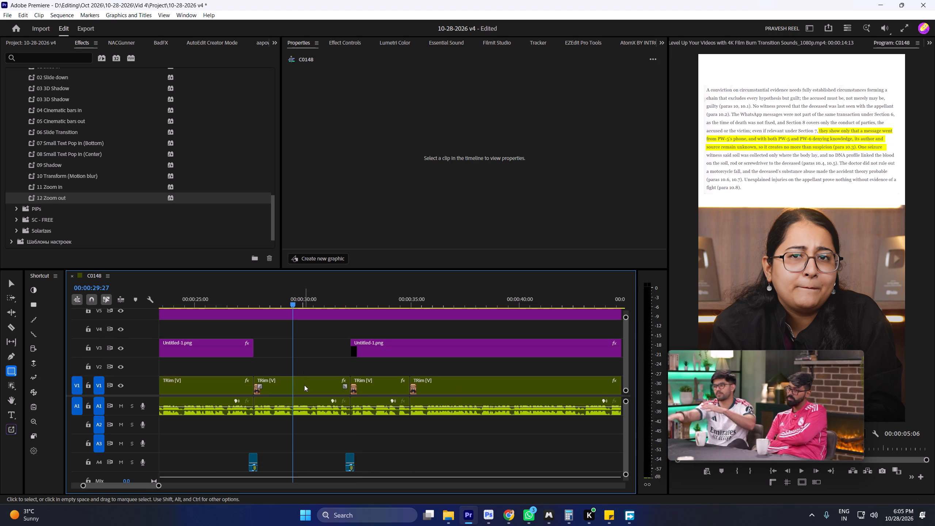
pyautogui.click(305, 385)
pyautogui.moveTo(484, 105); pyautogui.dragTo(501, 105)
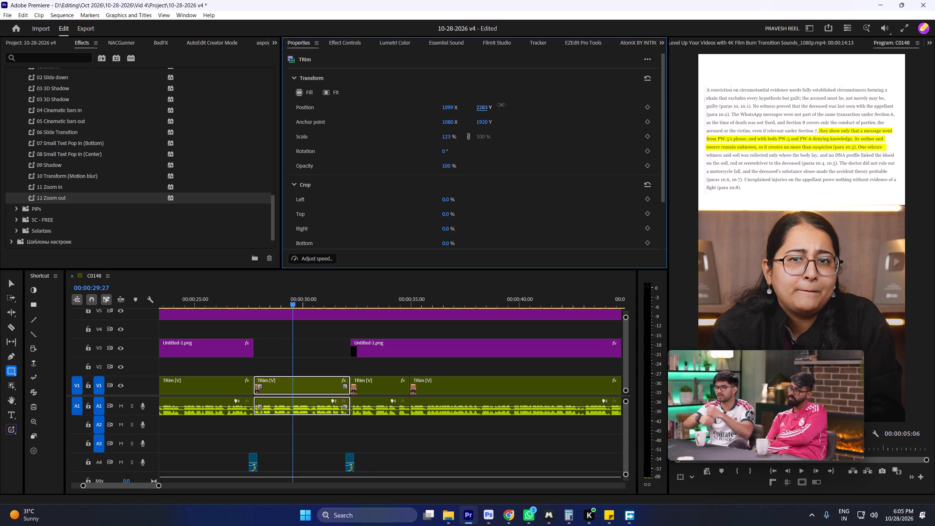
pyautogui.moveTo(501, 105); pyautogui.dragTo(522, 98)
pyautogui.moveTo(444, 110); pyautogui.dragTo(468, 108)
# Cut Untitled-1.png on V5 at 00:00:27:36 and 00:00:32:10 and delete the piece over the first paragraph section.
pyautogui.keyDown('ctrl'); pyautogui.scroll(4, 283, 329); pyautogui.keyUp('ctrl')
pyautogui.keyDown('shift'); pyautogui.moveTo(267, 297); pyautogui.dragTo(263, 297); pyautogui.keyUp('shift')
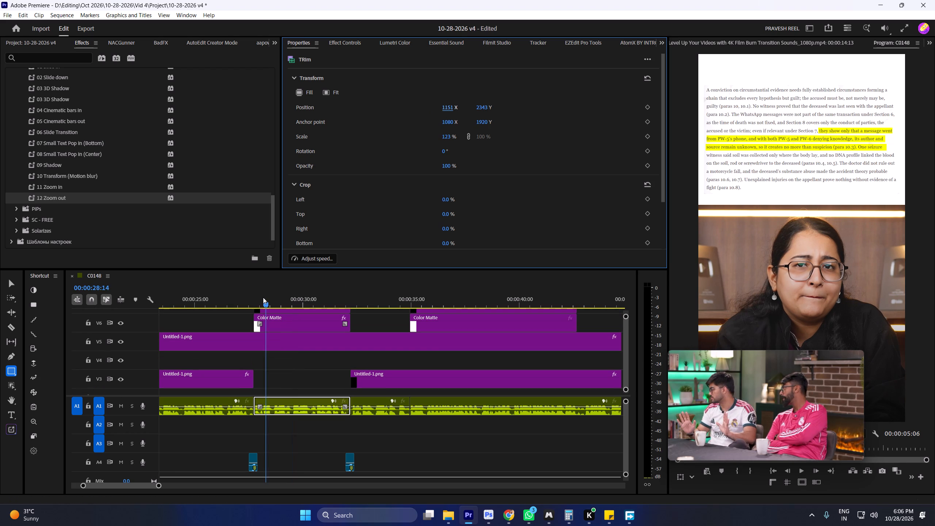
pyautogui.keyDown('shift'); pyautogui.moveTo(263, 297); pyautogui.dragTo(256, 296); pyautogui.keyUp('shift')
pyautogui.click(278, 344)
pyautogui.press('c')
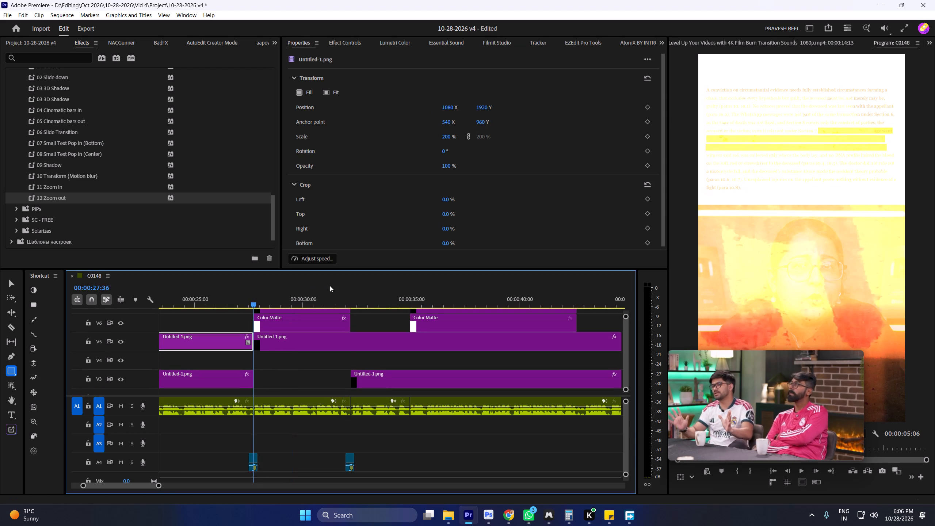
pyautogui.keyDown('shift'); pyautogui.moveTo(328, 286); pyautogui.dragTo(352, 289); pyautogui.keyUp('shift')
pyautogui.keyDown('shift'); pyautogui.moveTo(341, 297); pyautogui.dragTo(350, 298); pyautogui.keyUp('shift')
pyautogui.click(322, 340)
pyautogui.press('c')
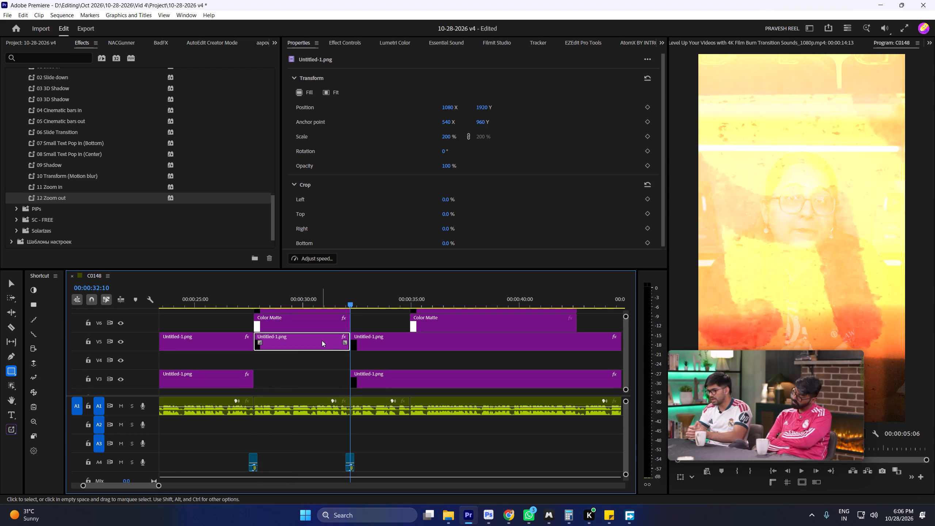
pyautogui.click(322, 340)
pyautogui.press('Delete')
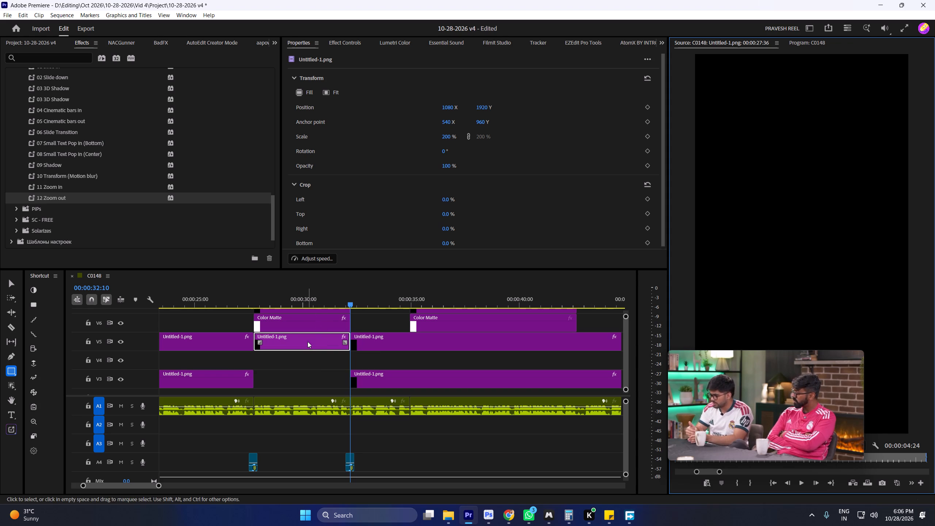
pyautogui.press('Delete')
pyautogui.click(308, 297)
pyautogui.click(309, 341)
pyautogui.press('Delete')
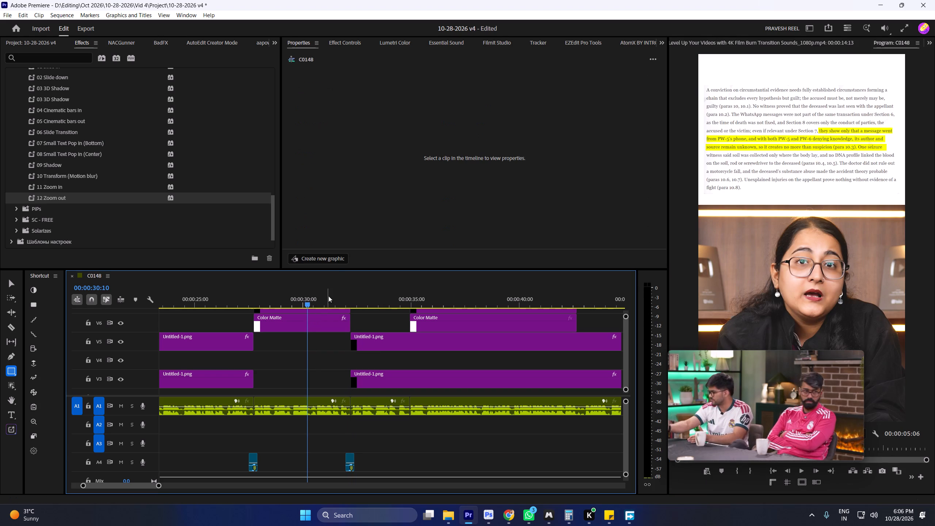
# Review the footage after the first paragraph section through to the start of the second paragraph section.
pyautogui.moveTo(343, 301); pyautogui.dragTo(383, 305)
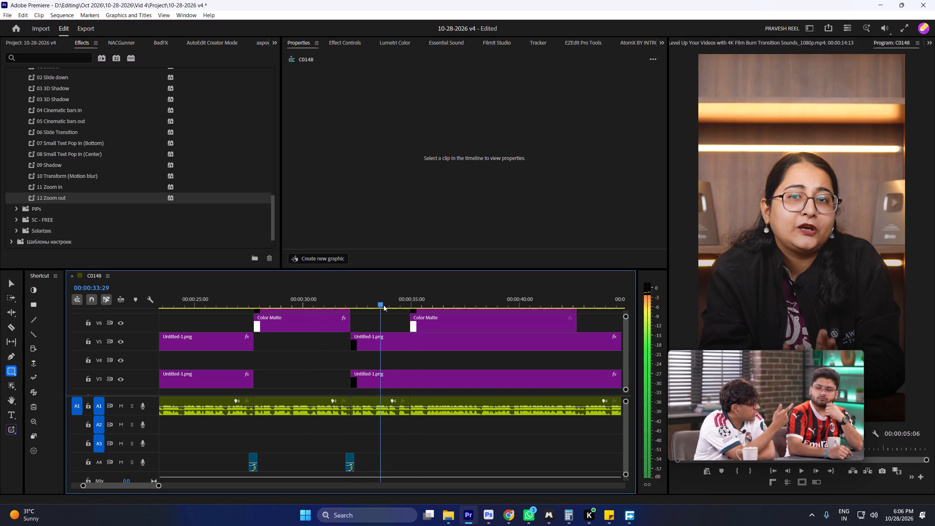
pyautogui.moveTo(383, 305); pyautogui.dragTo(408, 306)
pyautogui.scroll(-3, 406, 314)
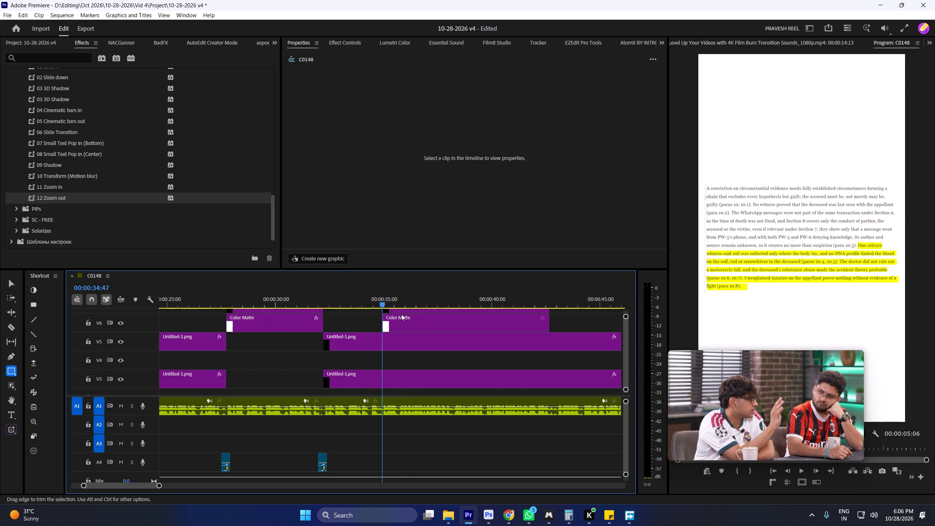
pyautogui.scroll(-3, 401, 314)
pyautogui.click(356, 322)
pyautogui.press('space')
pyautogui.press('space')
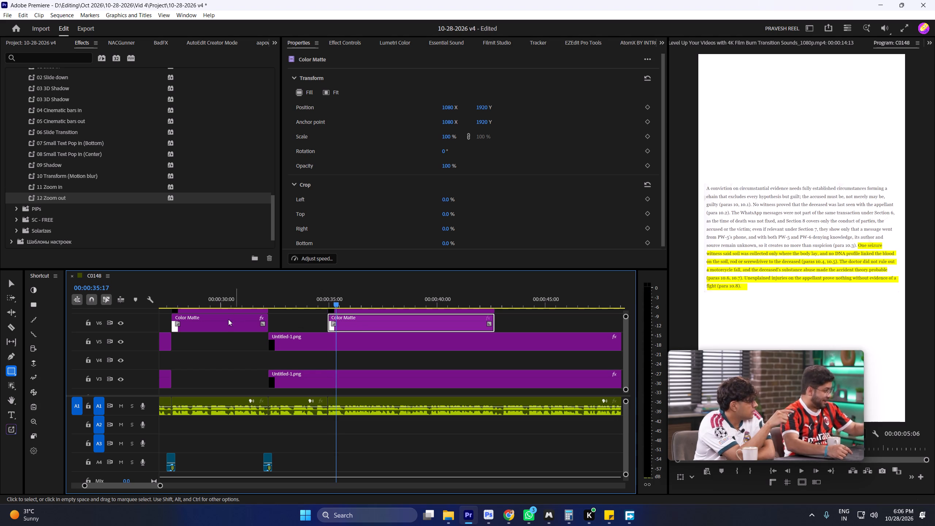
# Copy the first Color Matte's Motion settings, including its 59% bottom crop, onto the second Color Matte clip.
pyautogui.click(225, 325)
pyautogui.hotkey('ctrl', 'c')
pyautogui.click(356, 325)
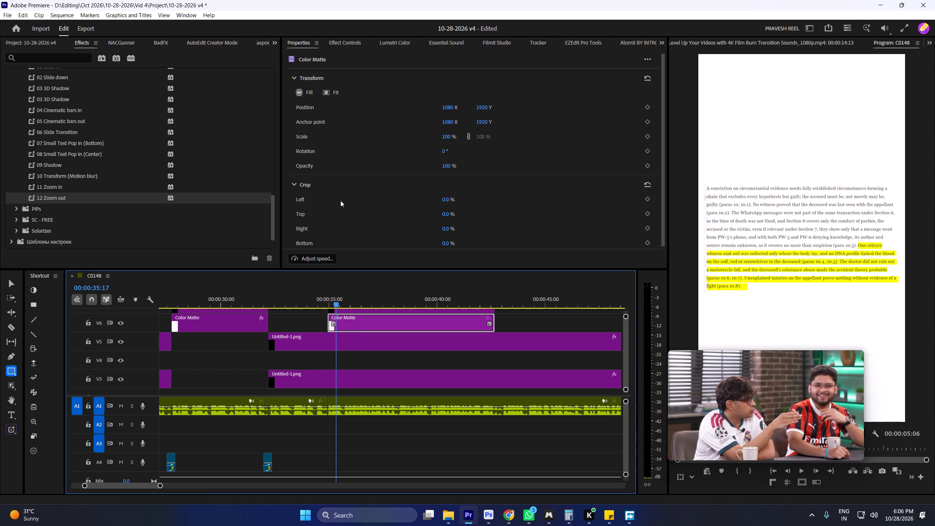
pyautogui.click(353, 42)
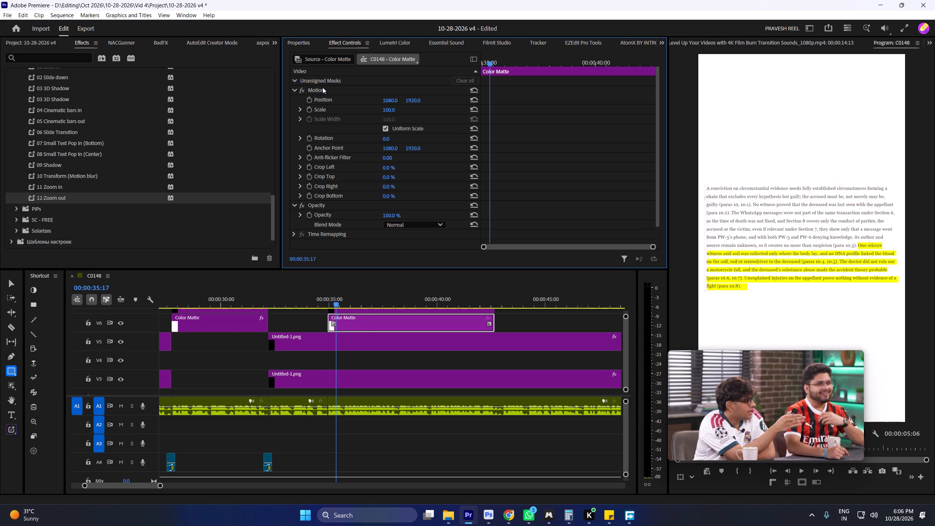
pyautogui.click(323, 87)
pyautogui.hotkey('ctrl', 'c')
pyautogui.hotkey('ctrl', 'c')
pyautogui.click(366, 317)
pyautogui.hotkey('ctrl', 'v')
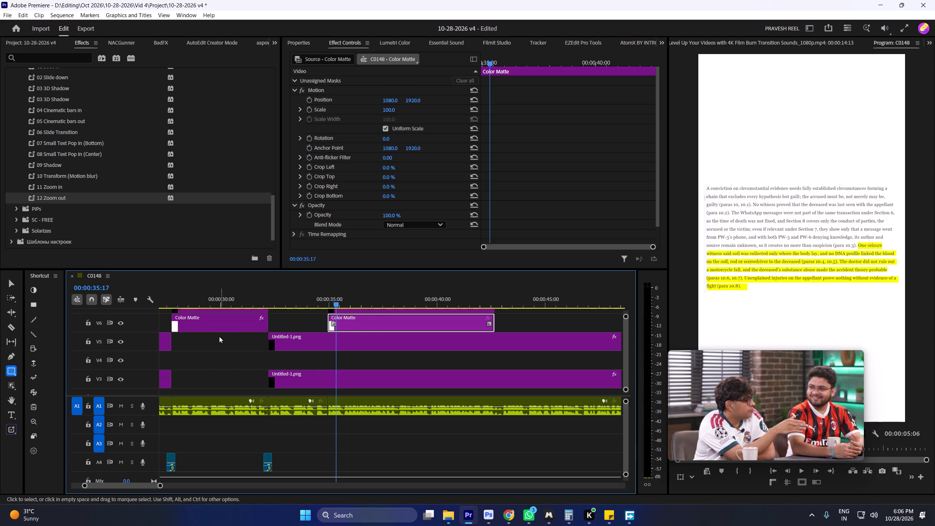
pyautogui.click(220, 331)
pyautogui.click(336, 87)
pyautogui.hotkey('ctrl', 'c')
pyautogui.hotkey('ctrl', 'c')
pyautogui.click(372, 329)
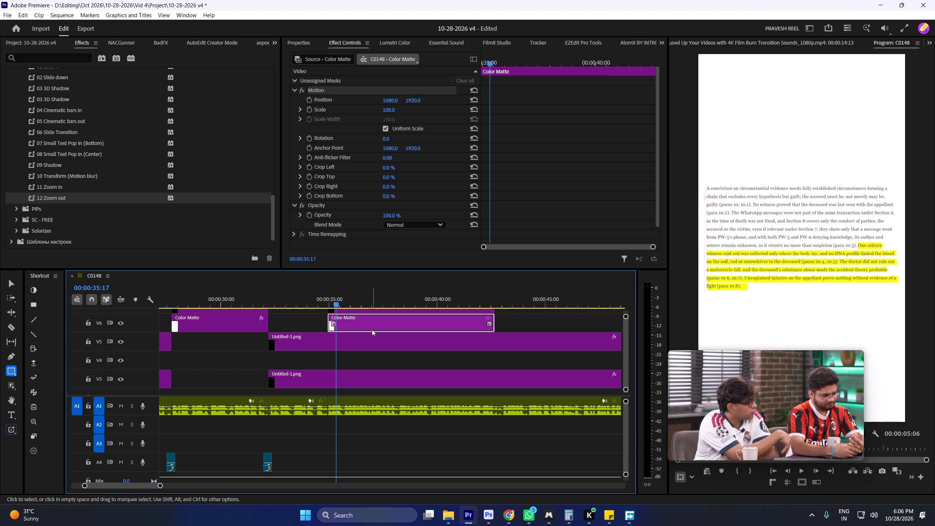
pyautogui.hotkey('ctrl', 'v')
# Move the second highlight graphic and paragraph image together to Y position 923, inside the cropped white matte.
pyautogui.keyDown('ctrl'); pyautogui.scroll(5, 363, 314); pyautogui.keyUp('ctrl')
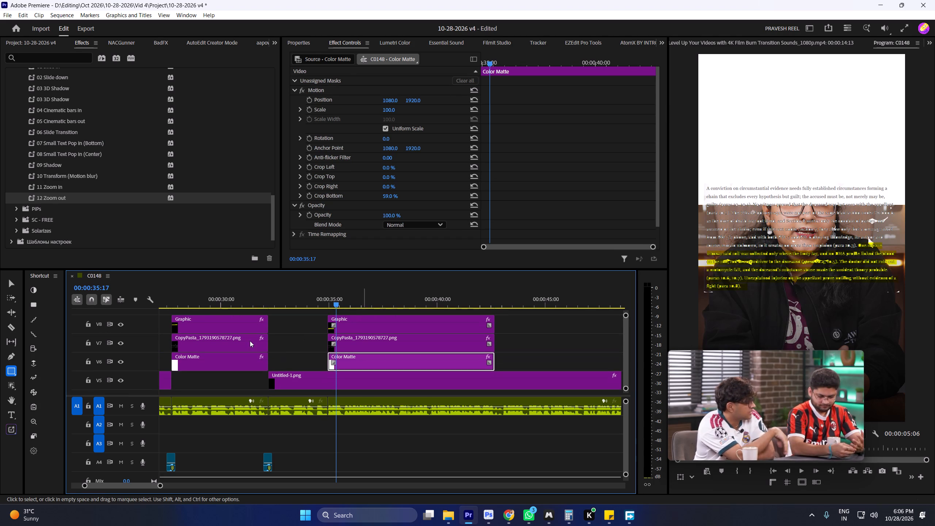
pyautogui.click(245, 343)
pyautogui.click(369, 344)
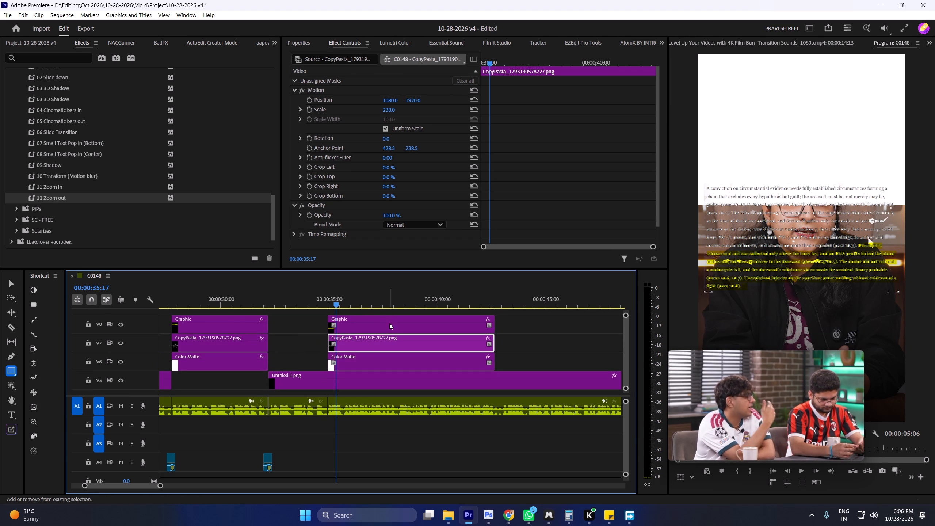
pyautogui.keyDown('shift'); pyautogui.click(389, 323); pyautogui.keyUp('shift')
pyautogui.click(289, 39)
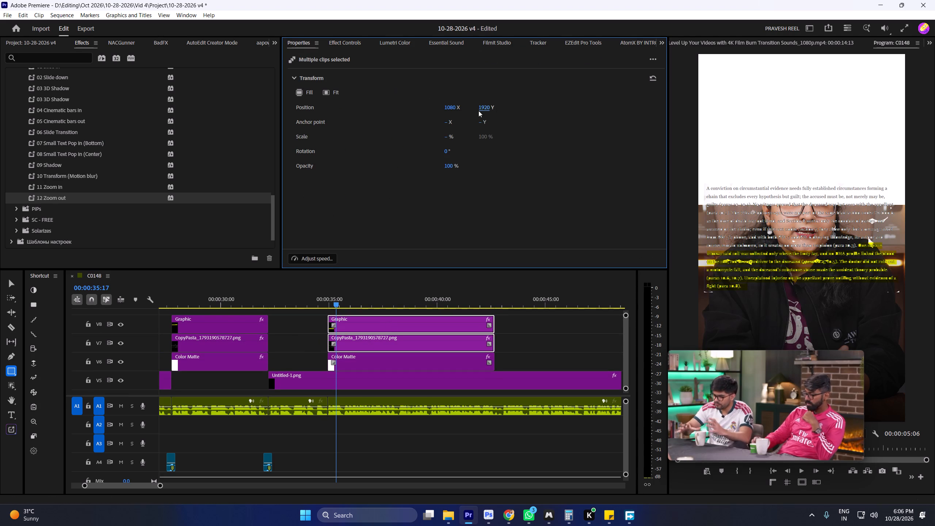
pyautogui.moveTo(485, 106); pyautogui.dragTo(283, 393)
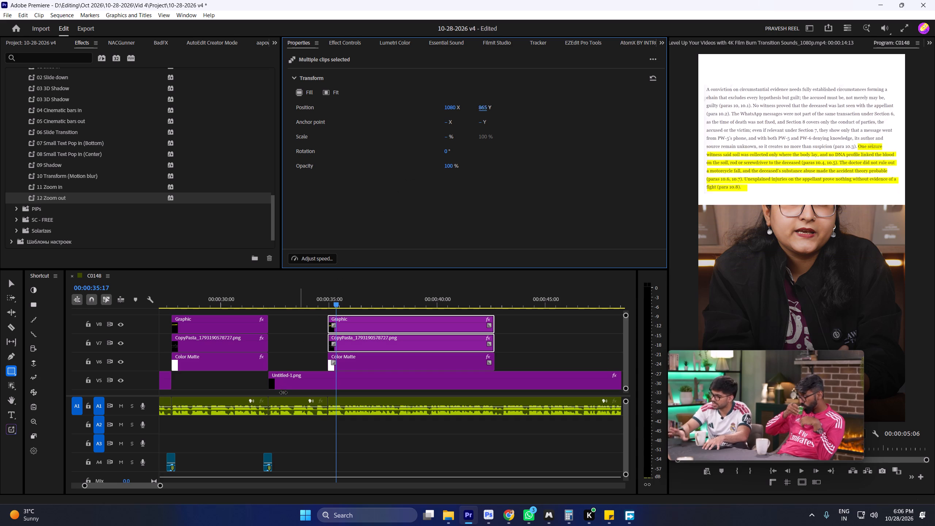
pyautogui.moveTo(283, 393); pyautogui.dragTo(323, 393)
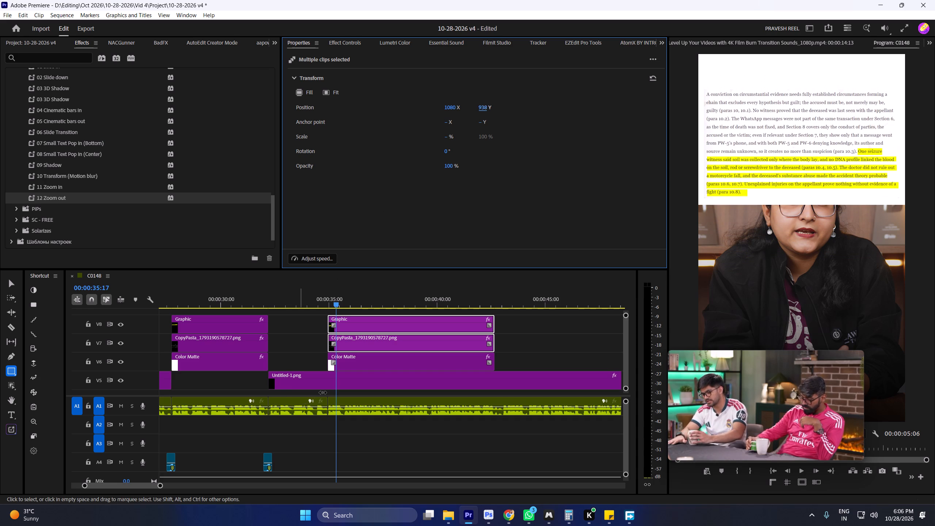
pyautogui.moveTo(323, 393); pyautogui.dragTo(316, 393)
# Split the TRim talking clip at 00:00:42:34, where the second paragraph section ends.
pyautogui.scroll(4, 310, 379)
pyautogui.keyDown('ctrl'); pyautogui.scroll(-3, 309, 379); pyautogui.keyUp('ctrl')
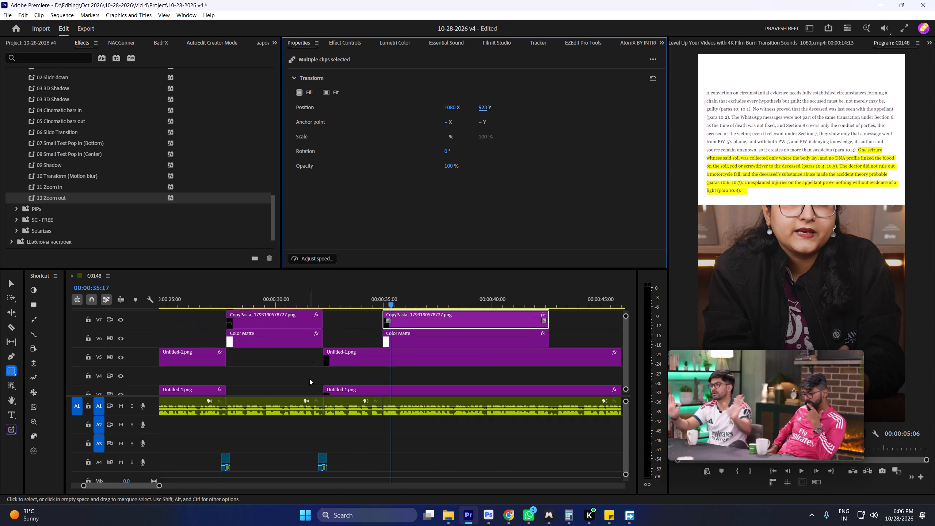
pyautogui.keyDown('ctrl'); pyautogui.scroll(-2, 309, 379); pyautogui.keyUp('ctrl')
pyautogui.keyDown('ctrl'); pyautogui.scroll(-4, 507, 357); pyautogui.keyUp('ctrl')
pyautogui.press('space')
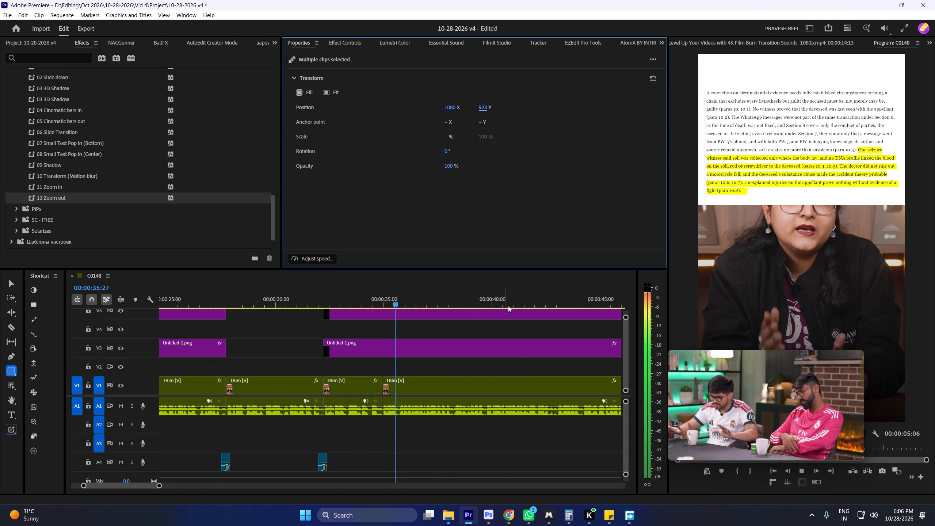
pyautogui.click(520, 304)
pyautogui.press('space')
pyautogui.keyDown('ctrl'); pyautogui.scroll(5, 499, 349); pyautogui.keyUp('ctrl')
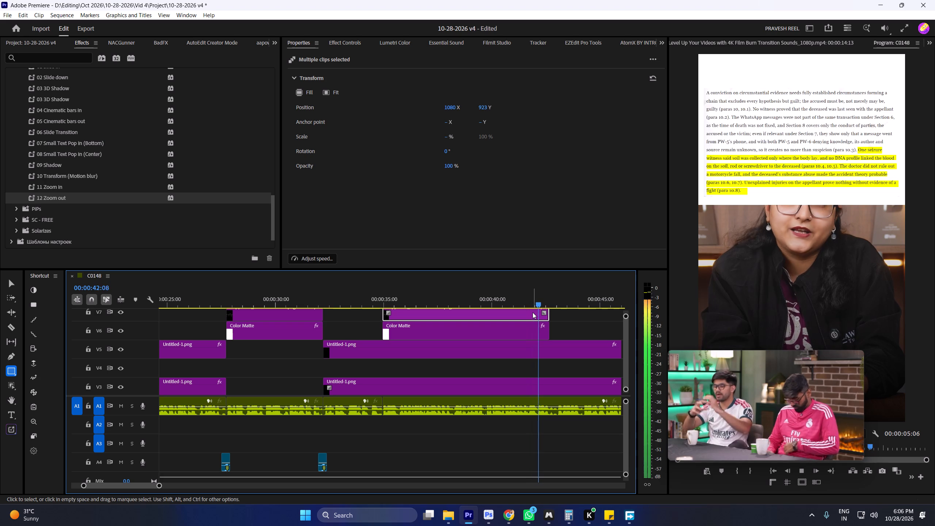
pyautogui.press('space')
pyautogui.keyDown('shift'); pyautogui.moveTo(556, 302); pyautogui.dragTo(553, 302); pyautogui.keyUp('shift')
pyautogui.keyDown('ctrl'); pyautogui.scroll(-5, 543, 348); pyautogui.keyUp('ctrl')
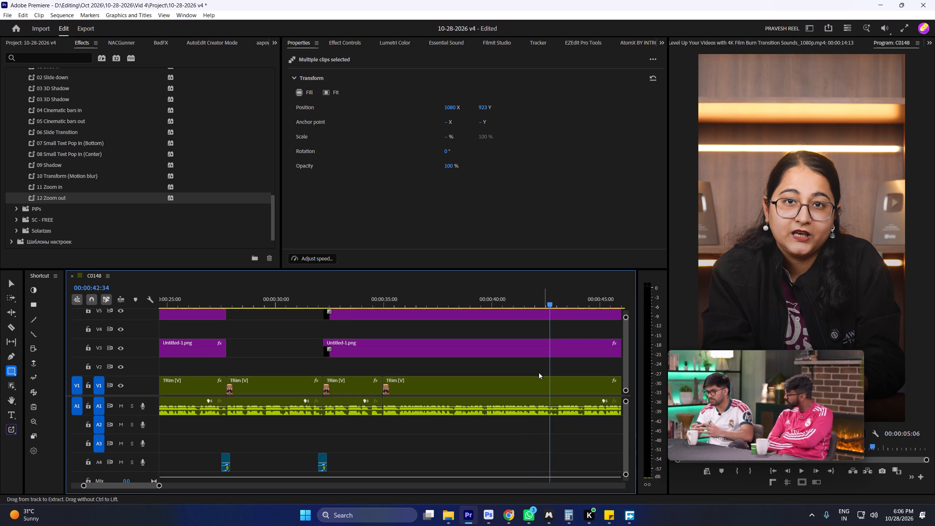
pyautogui.click(544, 389)
pyautogui.press('c')
# Copy the Motion settings from the first paragraph's talking clip onto the one under the second paragraph, and preview the framing.
pyautogui.click(256, 392)
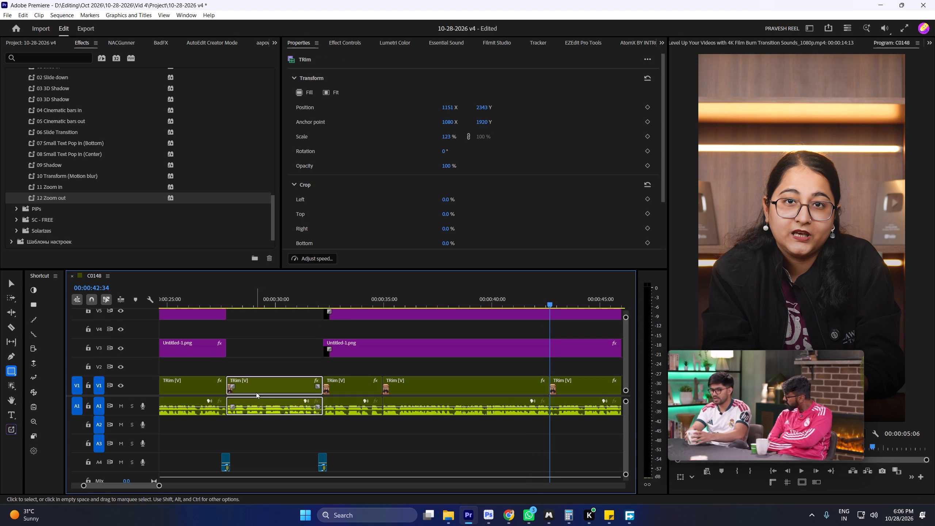
pyautogui.click(344, 39)
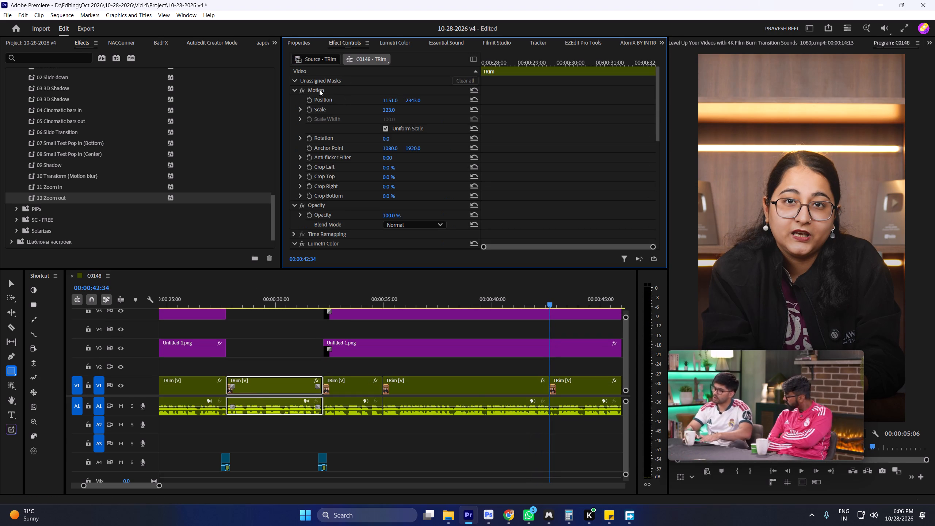
pyautogui.click(319, 89)
pyautogui.hotkey('ctrl', 'c')
pyautogui.hotkey('ctrl', 'c')
pyautogui.click(469, 388)
pyautogui.hotkey('ctrl', 'v')
pyautogui.click(467, 296)
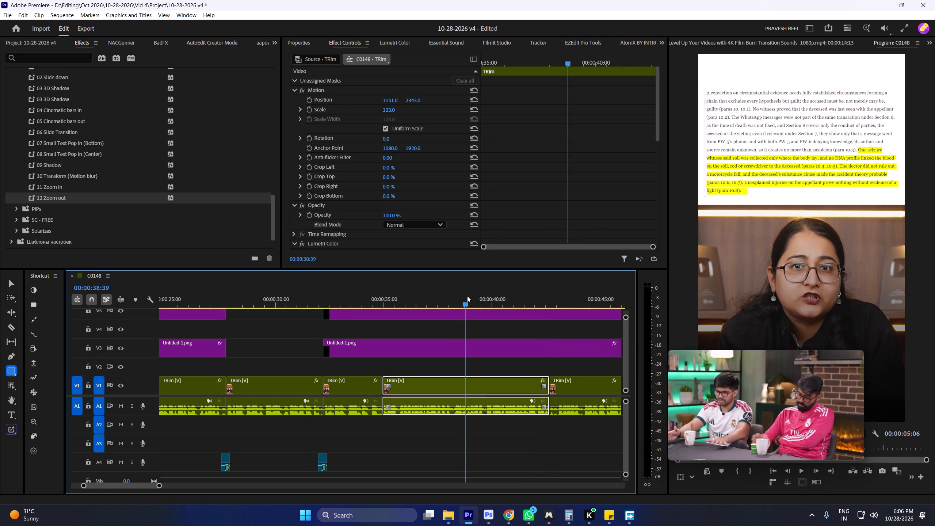
pyautogui.press('space')
pyautogui.scroll(-10, 448, 323)
pyautogui.press('space')
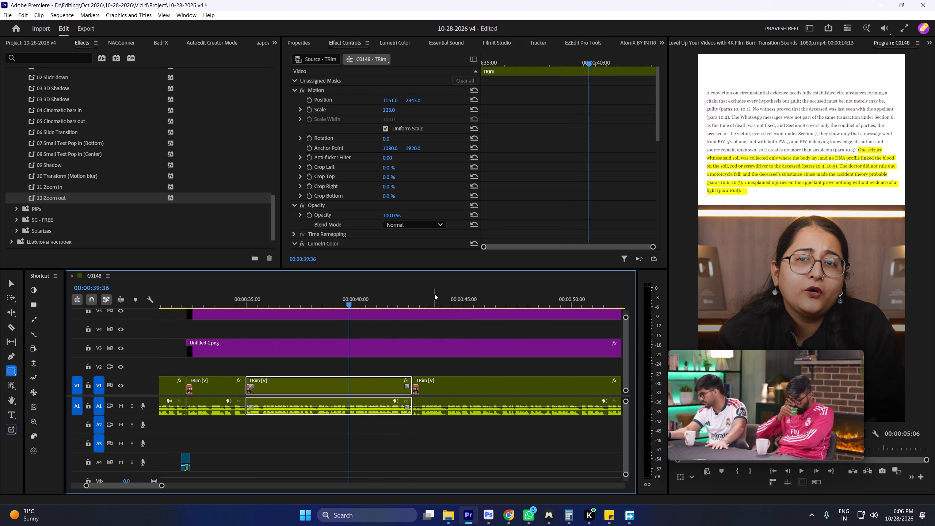
# Split both Untitled-1.png overlays at 00:00:42:34 and 00:00:34:47 and delete the pieces that run under the second paragraph section.
pyautogui.keyDown('shift'); pyautogui.moveTo(412, 298); pyautogui.dragTo(415, 300); pyautogui.keyUp('shift')
pyautogui.keyDown('ctrl'); pyautogui.scroll(3, 389, 339); pyautogui.keyUp('ctrl')
pyautogui.click(377, 327)
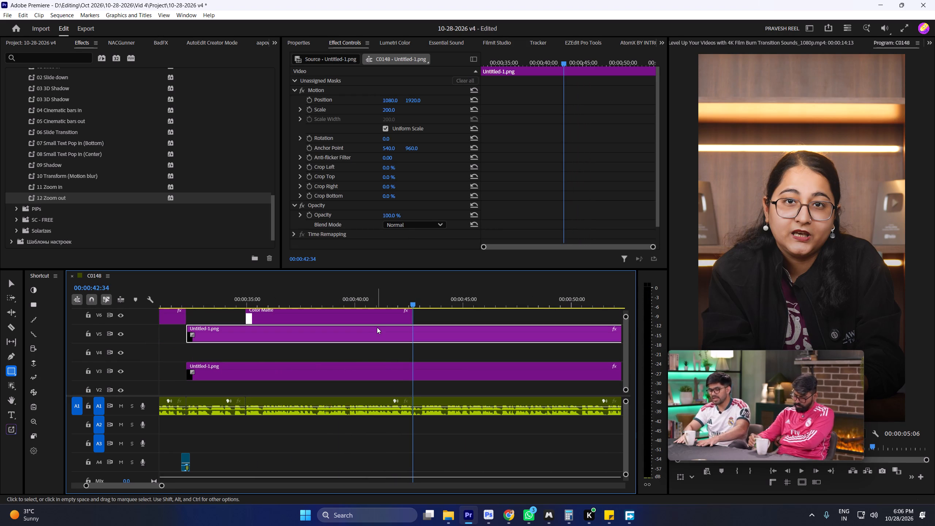
pyautogui.keyDown('shift'); pyautogui.click(383, 378); pyautogui.keyUp('shift')
pyautogui.press('c')
pyautogui.keyDown('shift'); pyautogui.moveTo(281, 300); pyautogui.dragTo(260, 300); pyautogui.keyUp('shift')
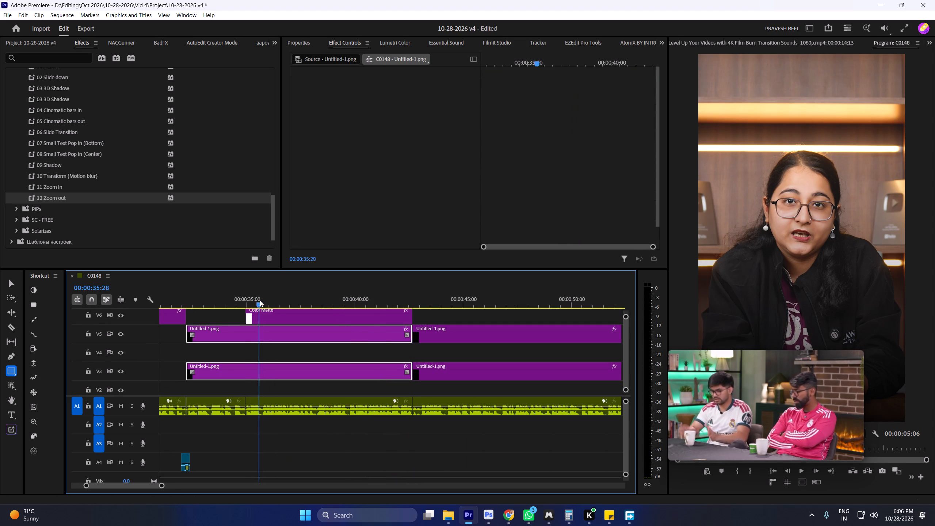
pyautogui.keyDown('shift'); pyautogui.moveTo(260, 300); pyautogui.dragTo(250, 300); pyautogui.keyUp('shift')
pyautogui.press('c')
pyautogui.click(273, 340)
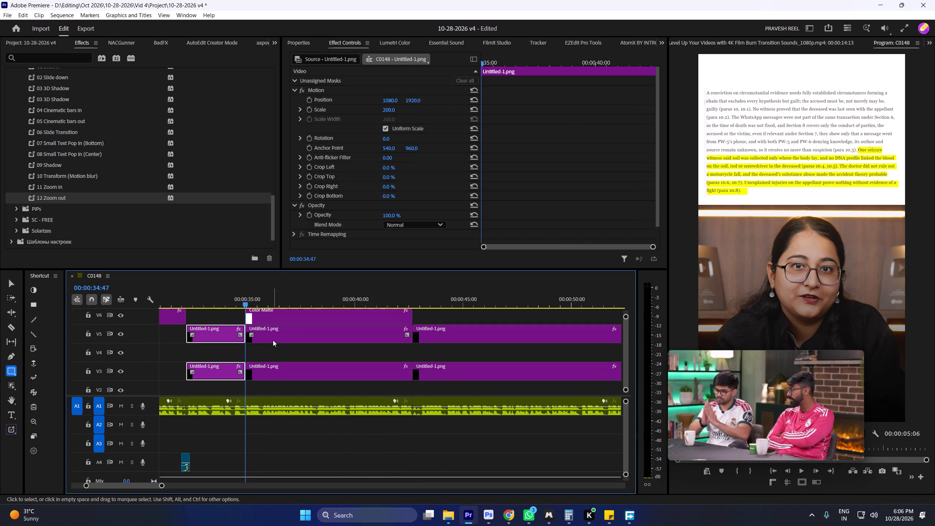
pyautogui.keyDown('shift'); pyautogui.click(281, 366); pyautogui.keyUp('shift')
pyautogui.press('Delete')
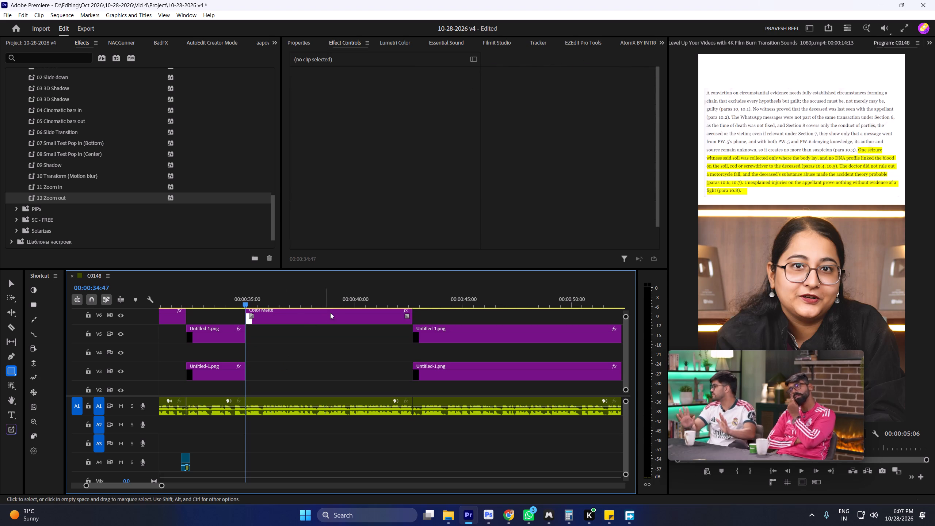
# Duplicate the film burn clip with its sound from the 32-second cut onto the cut where the second paragraph section starts.
pyautogui.moveTo(371, 297); pyautogui.dragTo(406, 292)
pyautogui.press('space')
pyautogui.scroll(-5, 399, 290)
pyautogui.press('space')
pyautogui.keyDown('shift'); pyautogui.click(346, 302); pyautogui.keyUp('shift')
pyautogui.keyDown('ctrl'); pyautogui.scroll(12, 334, 339); pyautogui.keyUp('ctrl')
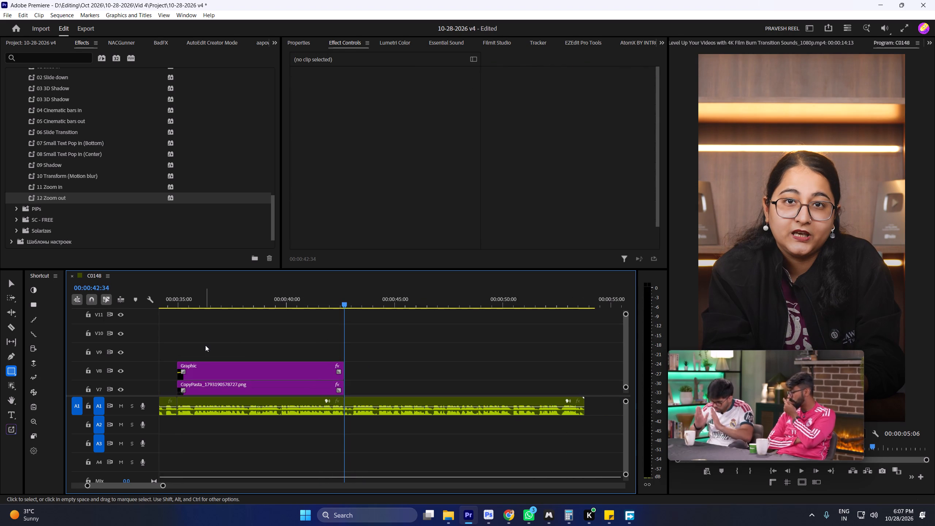
pyautogui.keyDown('ctrl'); pyautogui.scroll(10, 205, 345); pyautogui.keyUp('ctrl')
pyautogui.scroll(-1, 247, 339)
pyautogui.scroll(4, 247, 339)
pyautogui.click(230, 323)
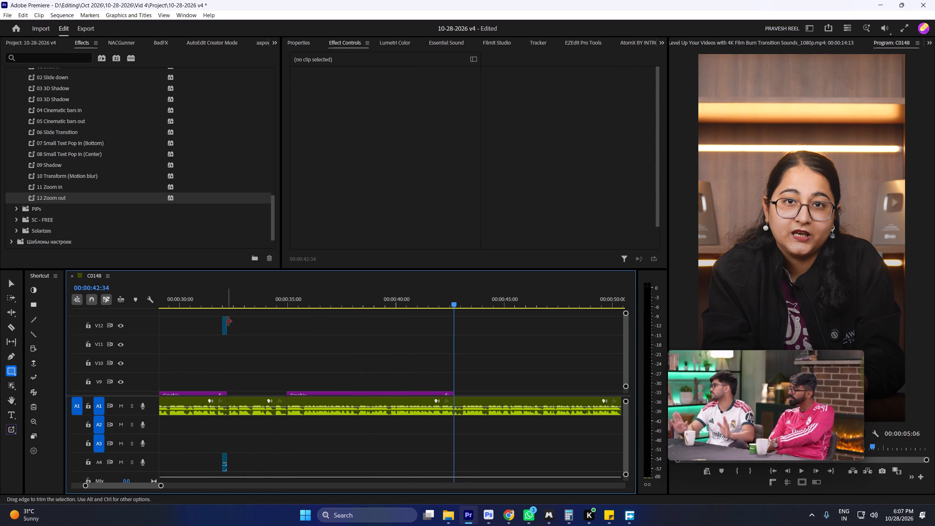
pyautogui.hotkey('ctrl', 'z')
pyautogui.click(227, 321)
pyautogui.keyDown('alt'); pyautogui.moveTo(229, 320); pyautogui.dragTo(286, 322); pyautogui.keyUp('alt')
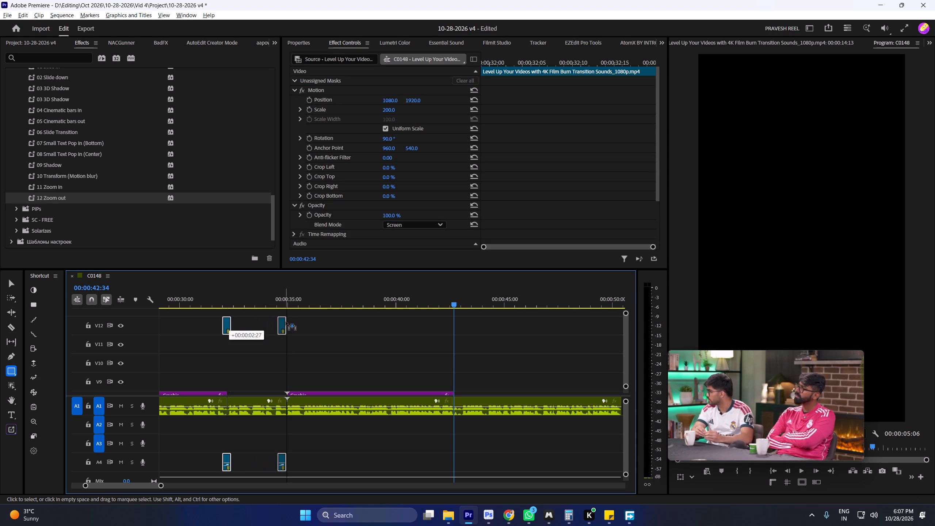
pyautogui.keyDown('alt'); pyautogui.moveTo(286, 322); pyautogui.dragTo(289, 323); pyautogui.keyUp('alt')
pyautogui.click(283, 321)
pyautogui.click(287, 322)
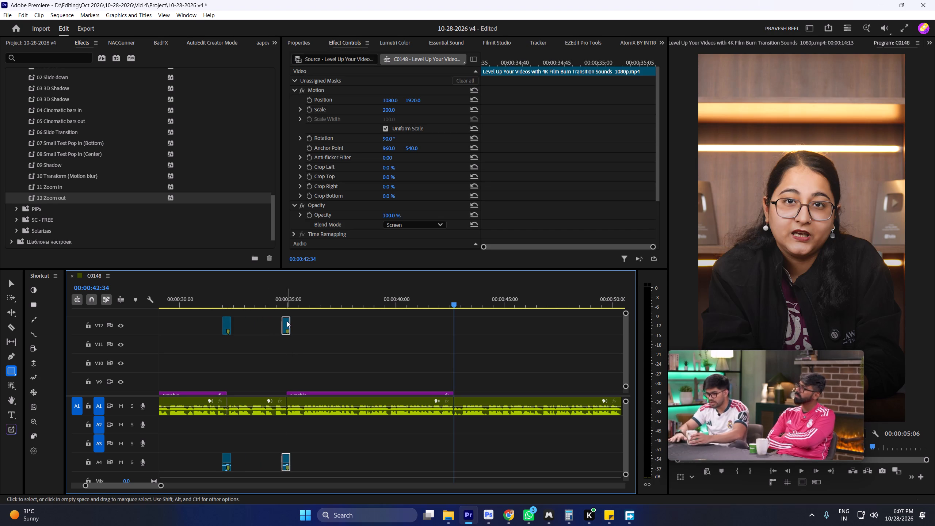
# Duplicate the film burn clip with its sound onto the cut at 00:00:42:34 and preview the transition.
pyautogui.keyDown('alt'); pyautogui.moveTo(287, 320); pyautogui.dragTo(454, 320); pyautogui.keyUp('alt')
pyautogui.click(446, 301)
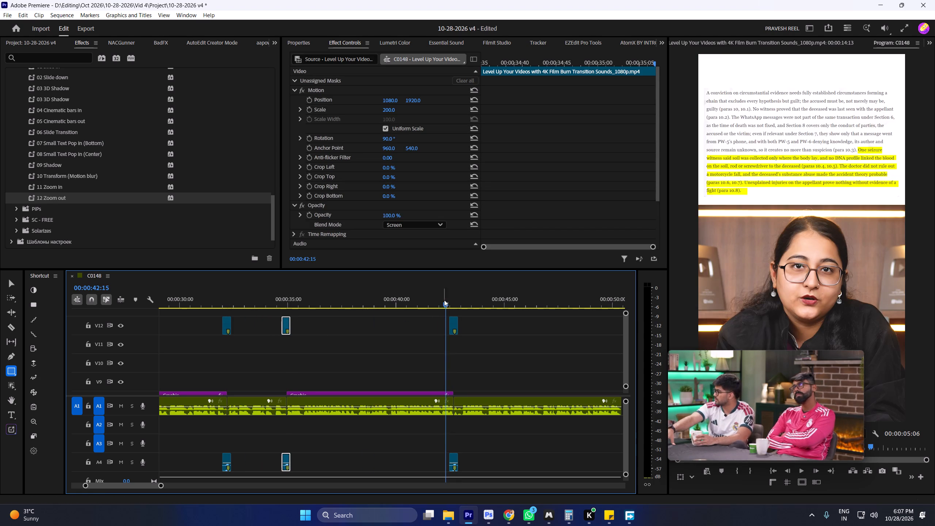
pyautogui.press('space')
# Trim the last Untitled-1.png overlays on V3 and V5 so they end with the final TRim talking clip.
pyautogui.scroll(-20, 419, 361)
pyautogui.scroll(-4, 419, 361)
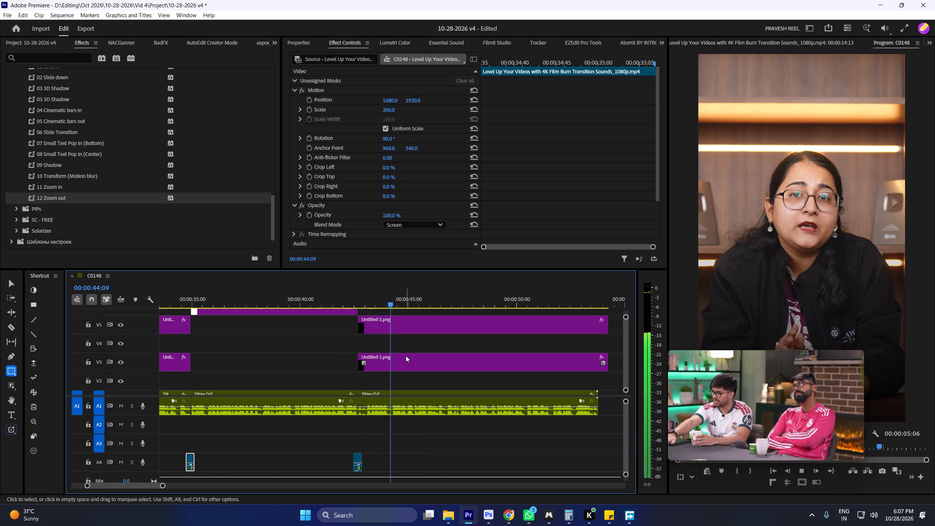
pyautogui.keyDown('alt'); pyautogui.scroll(-3, 406, 356); pyautogui.keyUp('alt')
pyautogui.click(517, 366)
pyautogui.keyDown('shift'); pyautogui.click(521, 327); pyautogui.keyUp('shift')
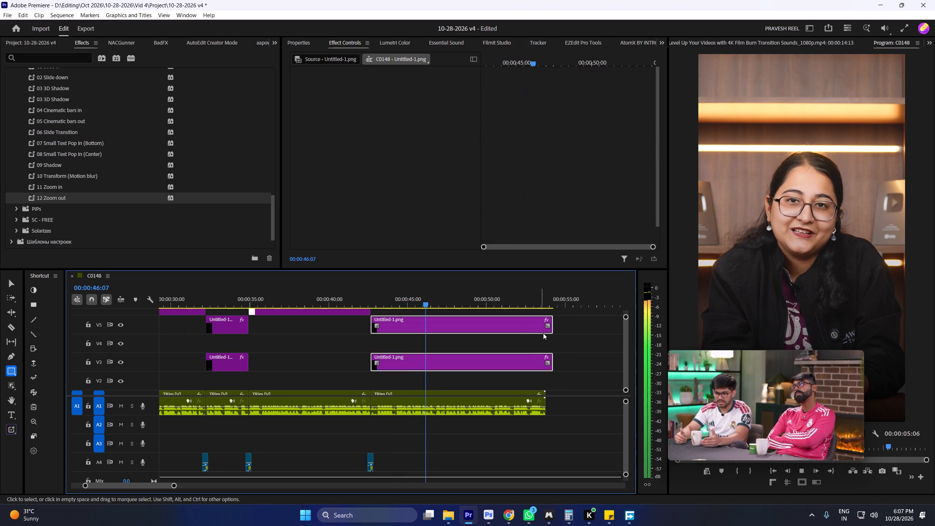
pyautogui.moveTo(553, 319); pyautogui.dragTo(547, 319)
pyautogui.click(560, 339)
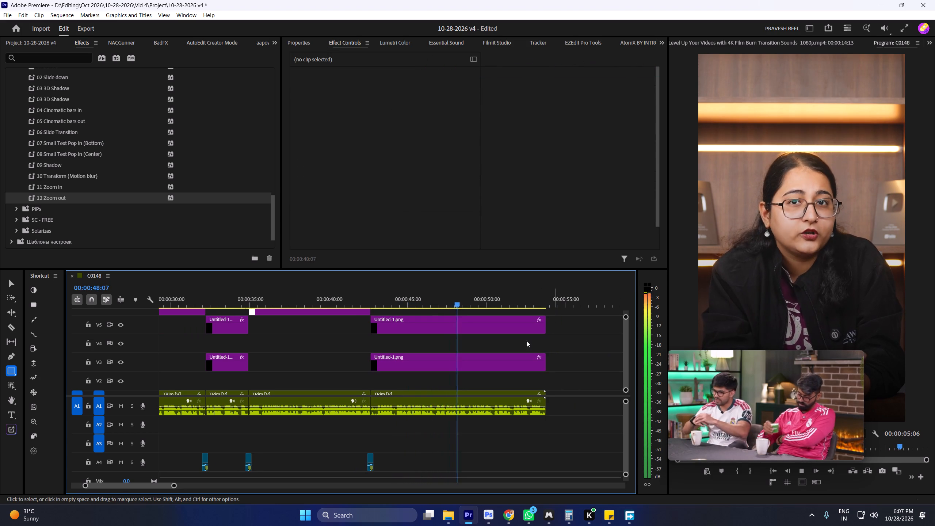
# Scale the final TRim talking clip to 145, adjust its vertical position to reframe the speaker, and preview the framing.
pyautogui.keyDown('ctrl'); pyautogui.scroll(-8, 478, 335); pyautogui.keyUp('ctrl')
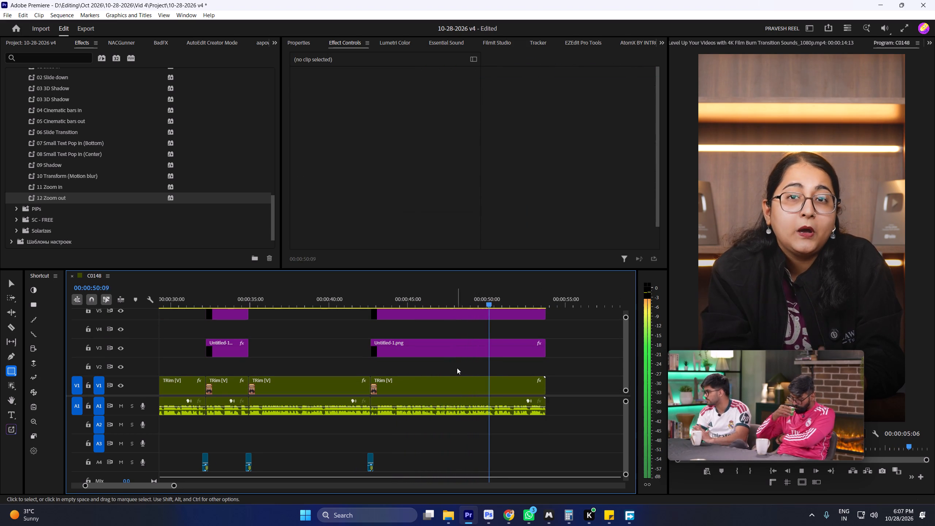
pyautogui.press('space')
pyautogui.click(451, 380)
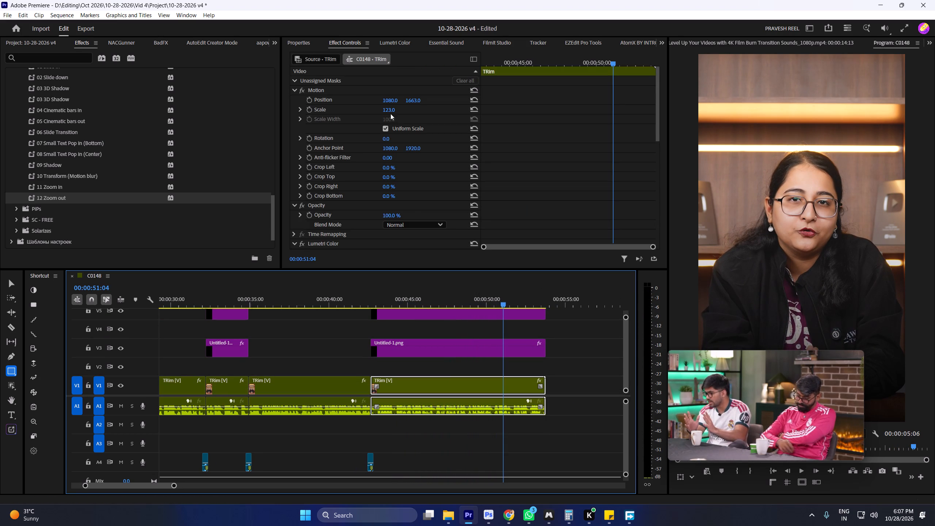
pyautogui.moveTo(390, 110); pyautogui.dragTo(401, 110)
pyautogui.moveTo(413, 99); pyautogui.dragTo(397, 167)
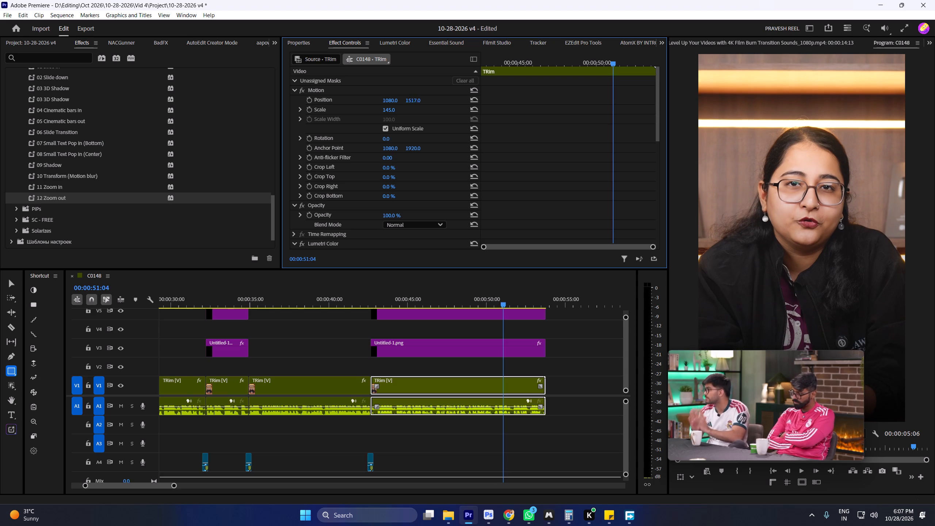
pyautogui.moveTo(397, 167); pyautogui.dragTo(392, 195)
pyautogui.press('space')
pyautogui.scroll(-6, 478, 253)
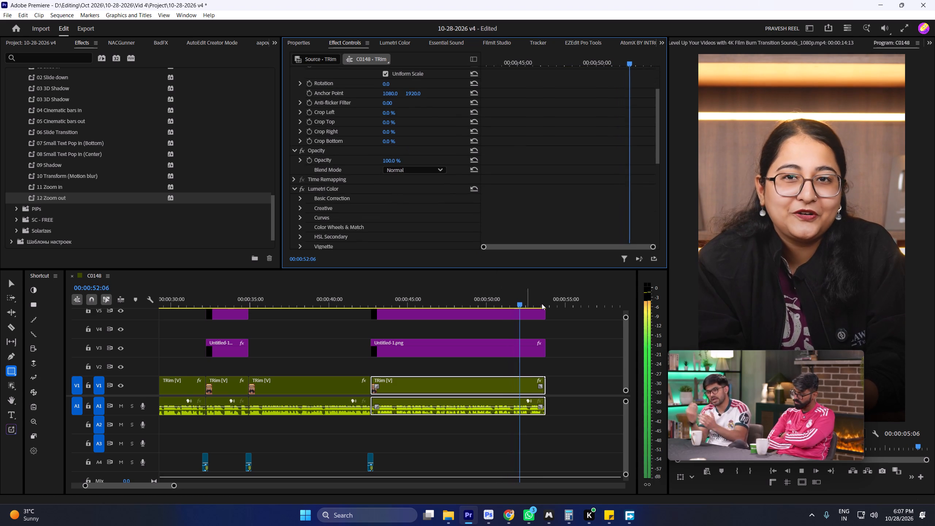
pyautogui.click(566, 339)
# Search the Gal Toolkit for "subs" and add the [Subscribe Buttons][Youtube] - 05 template, aligned to end with the final talking clip.
pyautogui.scroll(-4, 530, 330)
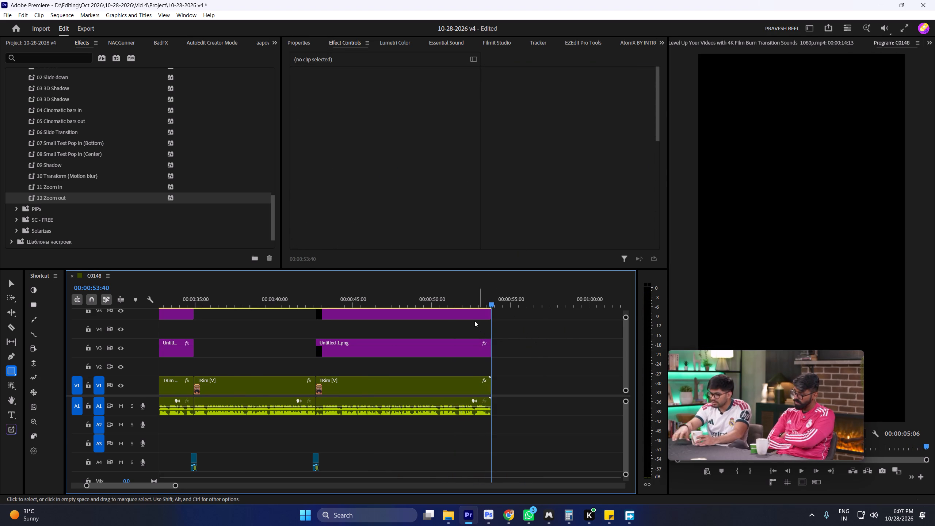
pyautogui.scroll(6, 474, 318)
pyautogui.click(439, 301)
pyautogui.click(641, 33)
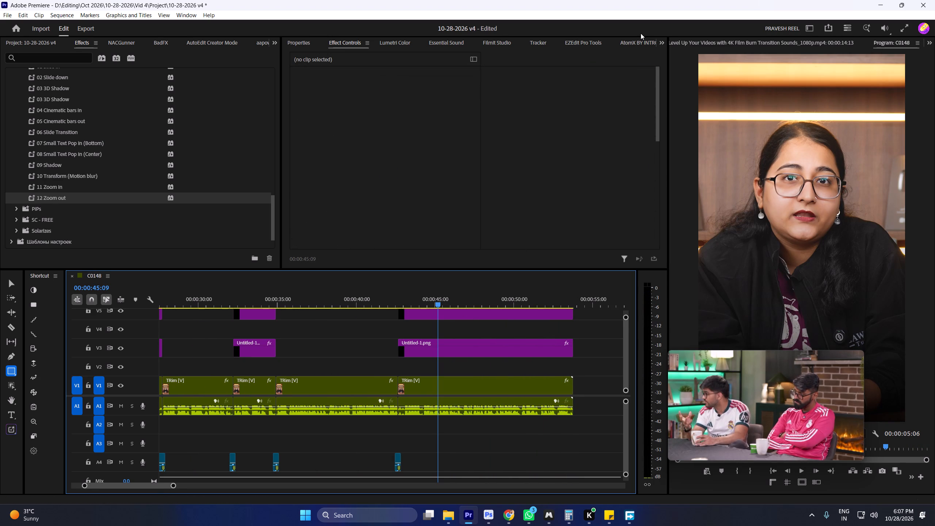
pyautogui.click(638, 44)
pyautogui.click(625, 93)
pyautogui.press('s')
pyautogui.write('ub')
pyautogui.press('s')
pyautogui.doubleClick(551, 150)
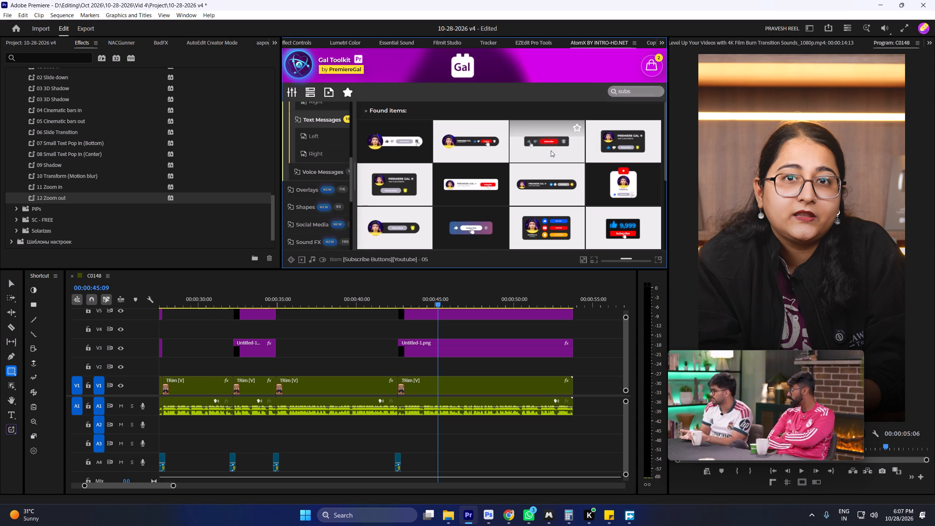
pyautogui.click(508, 370)
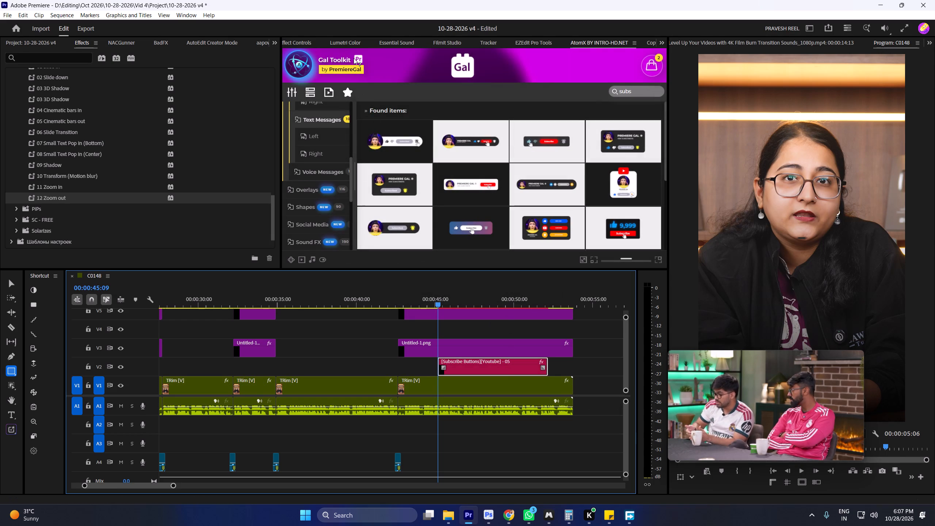
pyautogui.moveTo(504, 372); pyautogui.dragTo(530, 372)
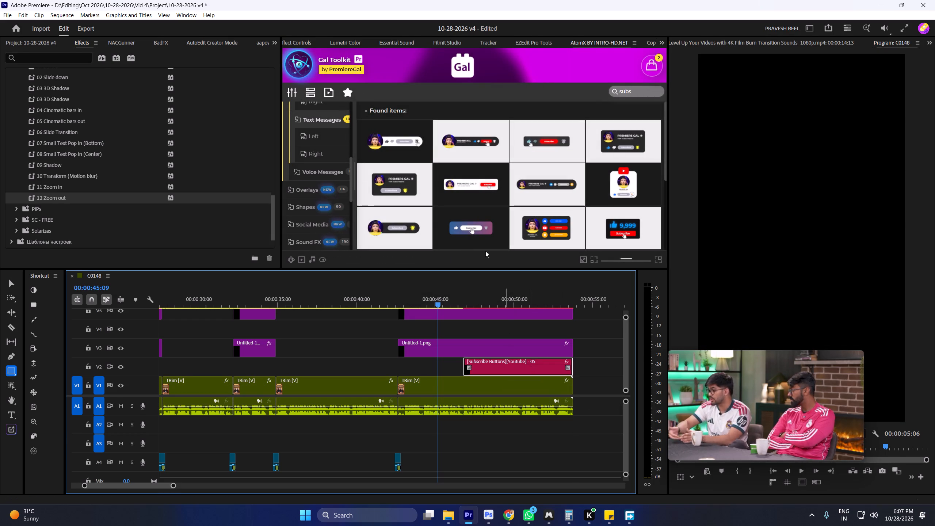
# Scale the subscribe button graphic to 101.8 and set its Position Y to 2945, low in the frame.
pyautogui.click(303, 34)
pyautogui.click(304, 40)
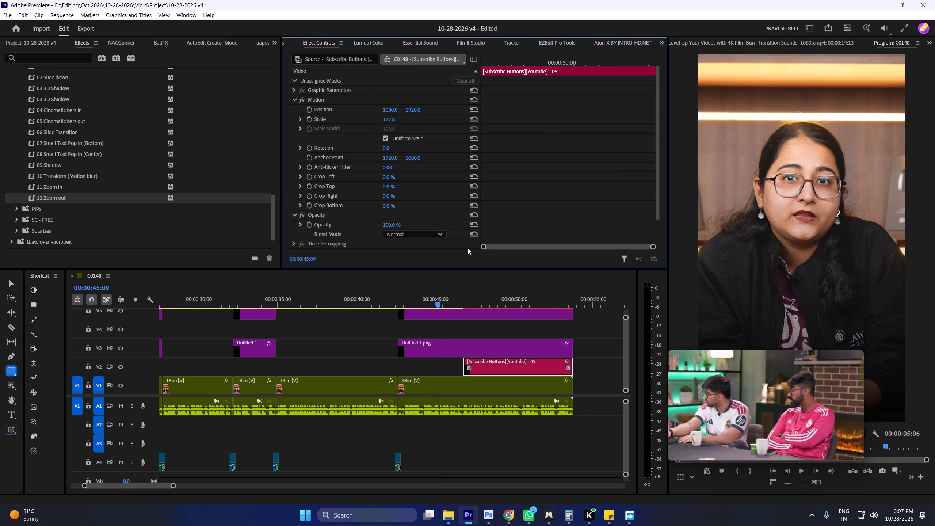
pyautogui.click(507, 305)
pyautogui.moveTo(390, 119); pyautogui.dragTo(378, 120)
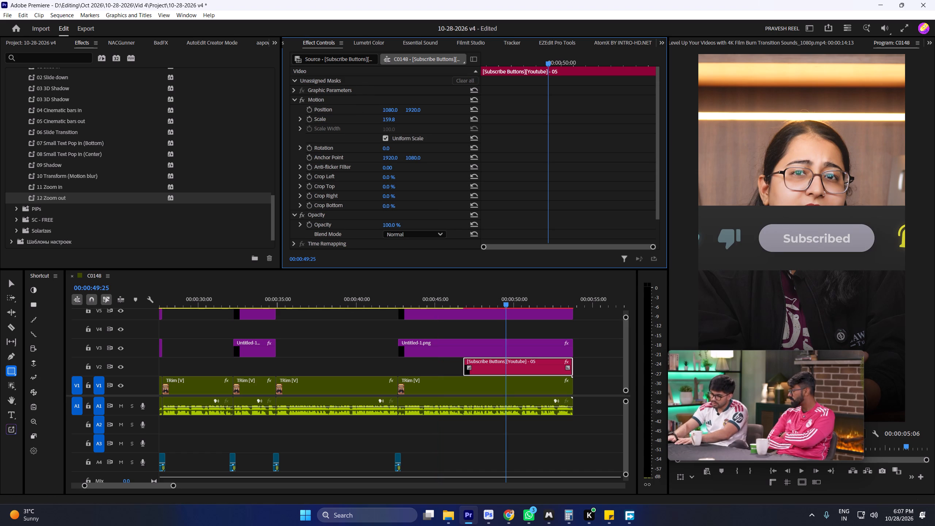
pyautogui.moveTo(378, 120); pyautogui.dragTo(355, 119)
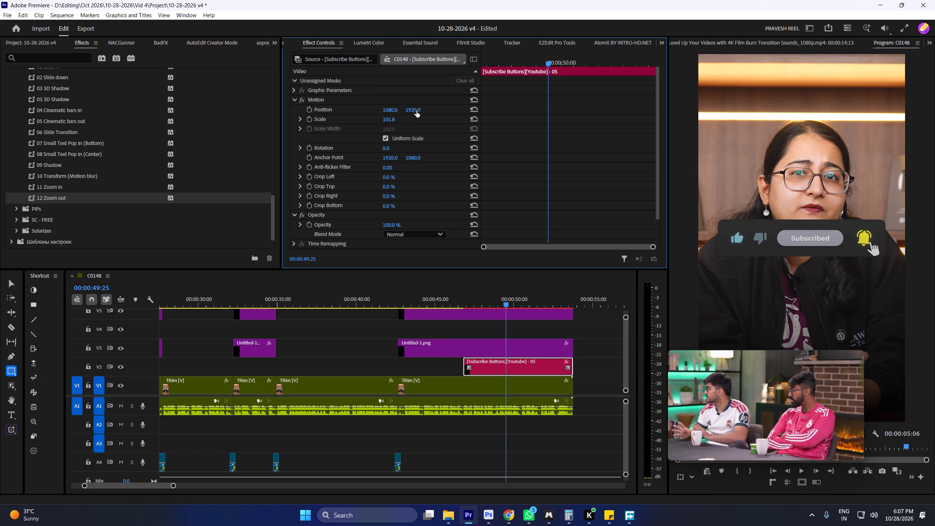
pyautogui.moveTo(416, 111); pyautogui.dragTo(885, 13)
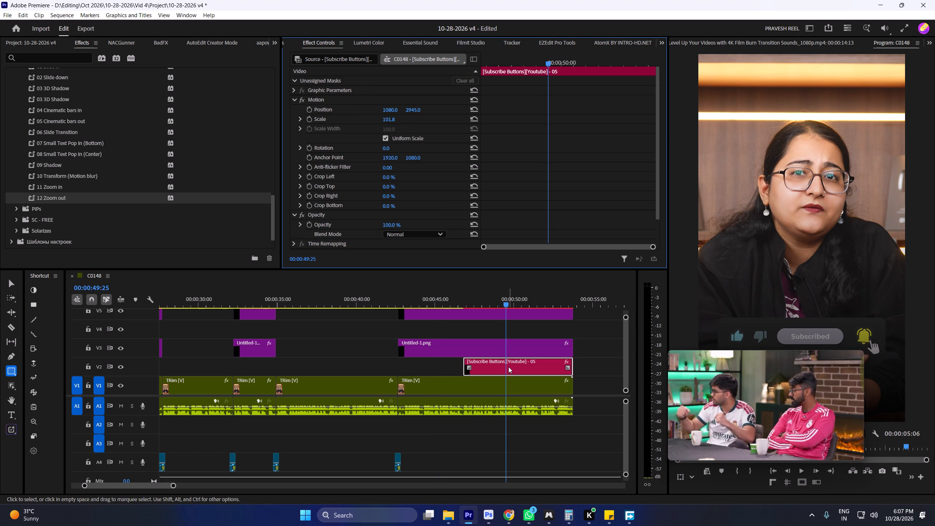
# Move the subscribe button graphic up to track V6, above the Untitled-1.png overlays.
pyautogui.keyDown('ctrl'); pyautogui.scroll(4, 505, 362); pyautogui.keyUp('ctrl')
pyautogui.moveTo(510, 393); pyautogui.dragTo(506, 321)
# Set the subscribe button graphic's Color Theme to White Theme.
pyautogui.click(294, 45)
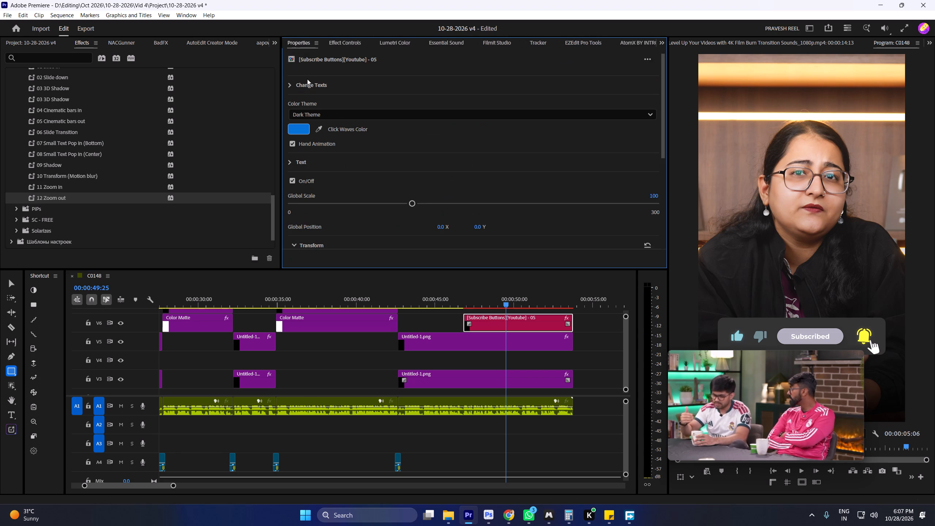
pyautogui.click(336, 115)
pyautogui.click(335, 132)
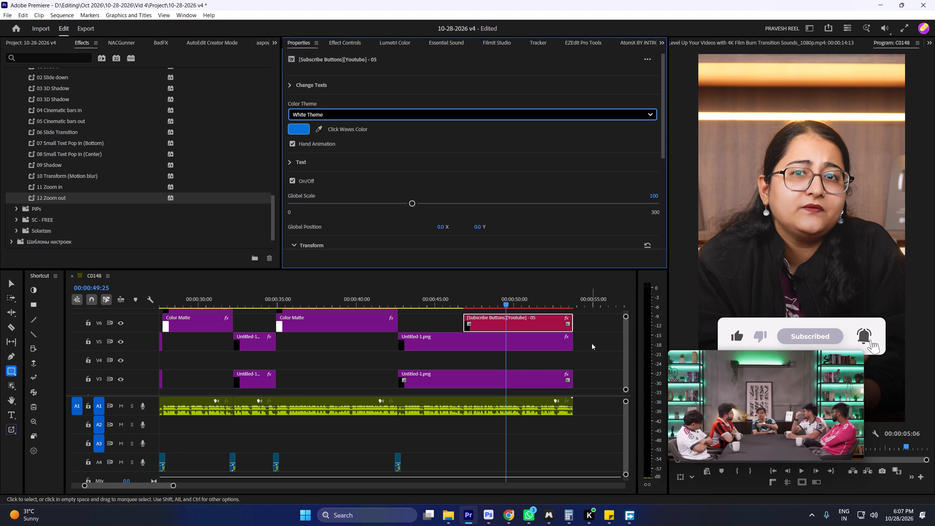
# Add an empty video track directly beneath the track holding the film burn clips.
pyautogui.click(591, 343)
pyautogui.scroll(-6, 570, 337)
pyautogui.keyDown('ctrl'); pyautogui.scroll(12, 491, 346); pyautogui.keyUp('ctrl')
pyautogui.keyDown('ctrl'); pyautogui.scroll(-1, 491, 346); pyautogui.keyUp('ctrl')
pyautogui.keyDown('ctrl'); pyautogui.scroll(11, 491, 346); pyautogui.keyUp('ctrl')
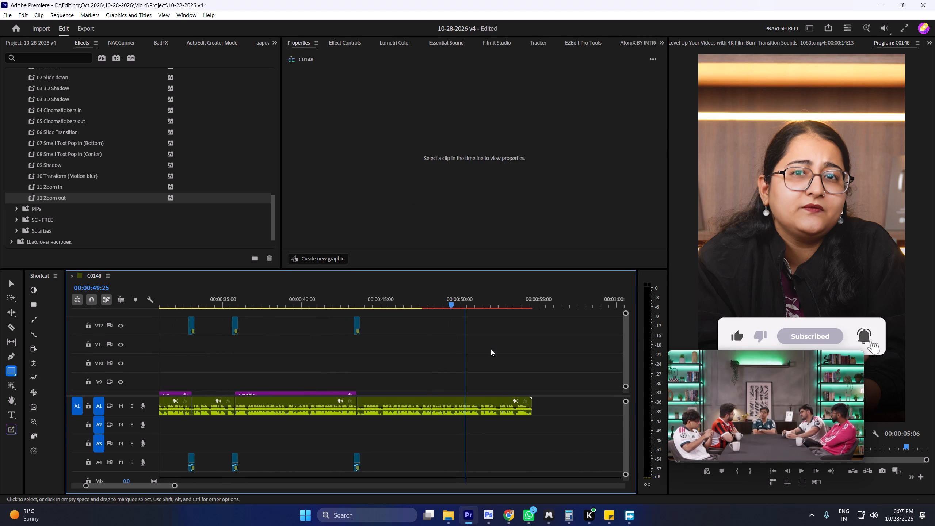
pyautogui.keyDown('ctrl'); pyautogui.scroll(2, 491, 350); pyautogui.keyUp('ctrl')
pyautogui.keyDown('alt'); pyautogui.scroll(-13, 499, 353); pyautogui.keyUp('alt')
pyautogui.scroll(6, 255, 330)
pyautogui.rightClick(149, 338)
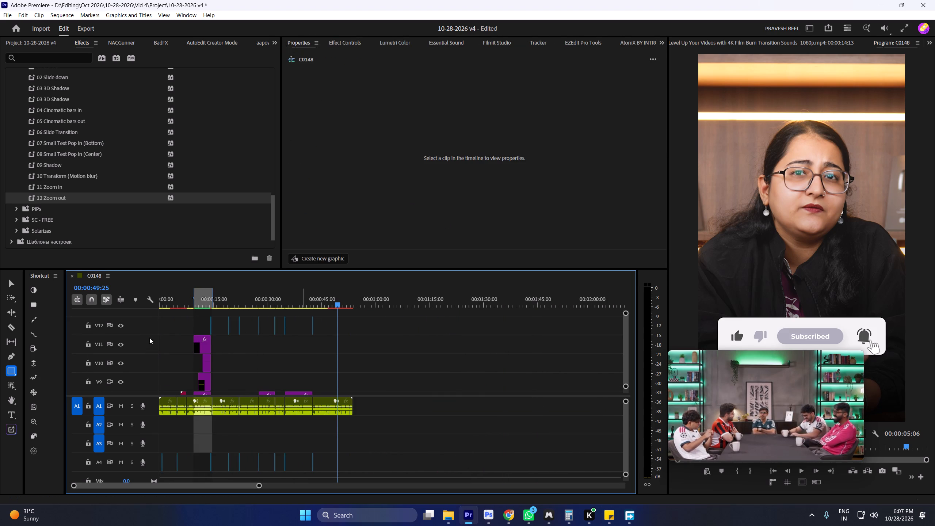
pyautogui.click(171, 186)
pyautogui.keyDown('ctrl'); pyautogui.scroll(12, 206, 319); pyautogui.keyUp('ctrl')
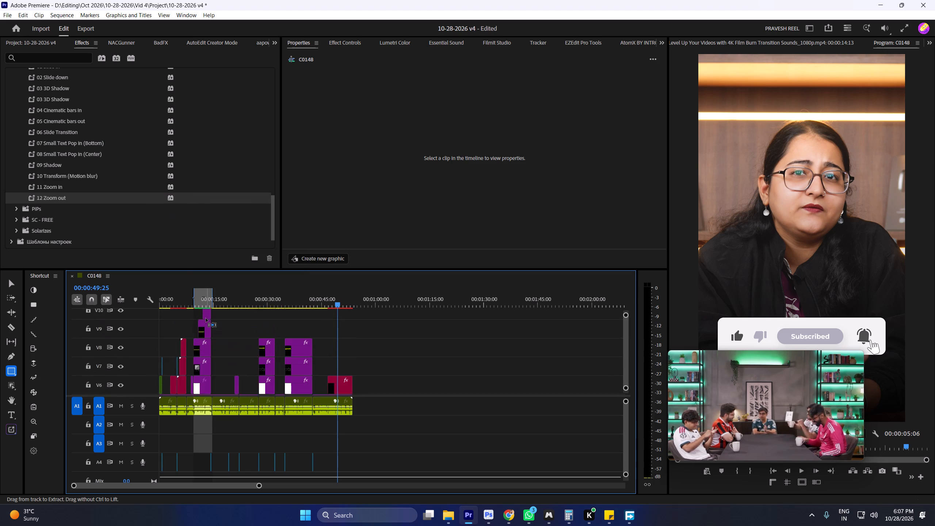
pyautogui.keyDown('ctrl'); pyautogui.scroll(5, 206, 319); pyautogui.keyUp('ctrl')
pyautogui.keyDown('ctrl'); pyautogui.scroll(-1, 206, 319); pyautogui.keyUp('ctrl')
pyautogui.keyDown('ctrl'); pyautogui.scroll(5, 206, 319); pyautogui.keyUp('ctrl')
# Import LPT SOCIAL MEDIA LOGO (1) from the lpt logos folder in Daily use and place it on V12 at the sequence start.
pyautogui.moveTo(206, 301); pyautogui.dragTo(112, 300)
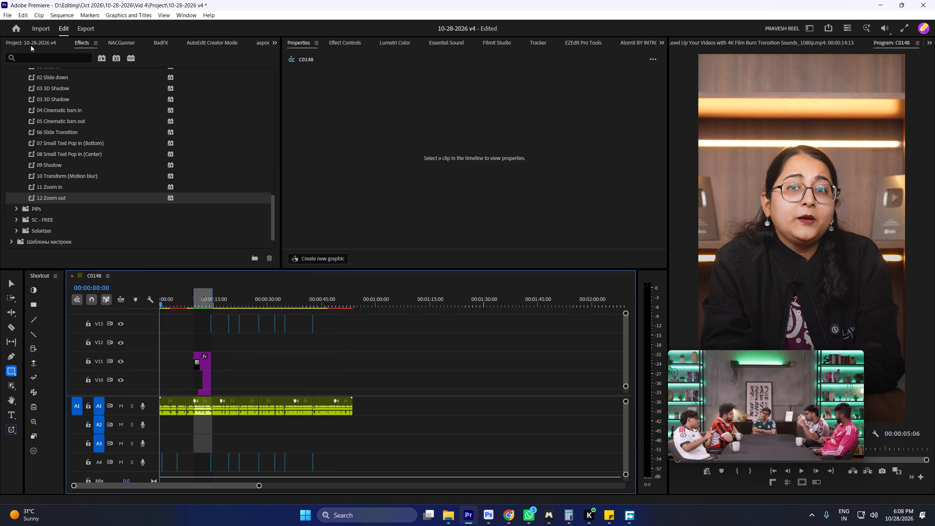
pyautogui.click(31, 45)
pyautogui.scroll(-6, 205, 212)
pyautogui.doubleClick(205, 218)
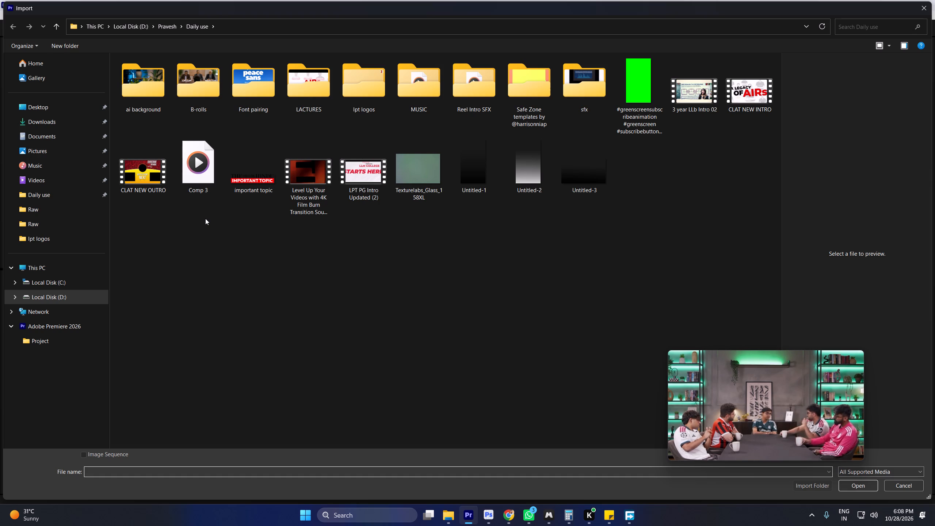
pyautogui.click(58, 191)
pyautogui.doubleClick(390, 94)
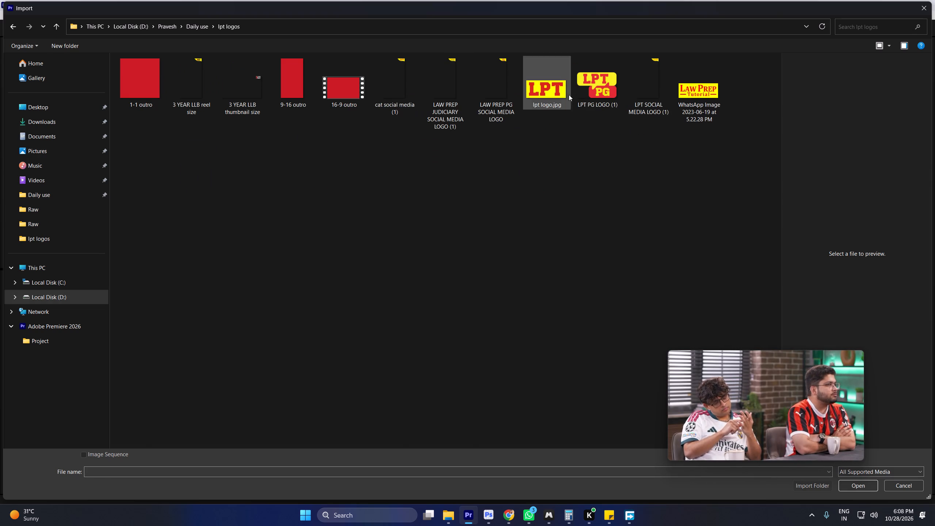
pyautogui.click(648, 87)
pyautogui.doubleClick(648, 87)
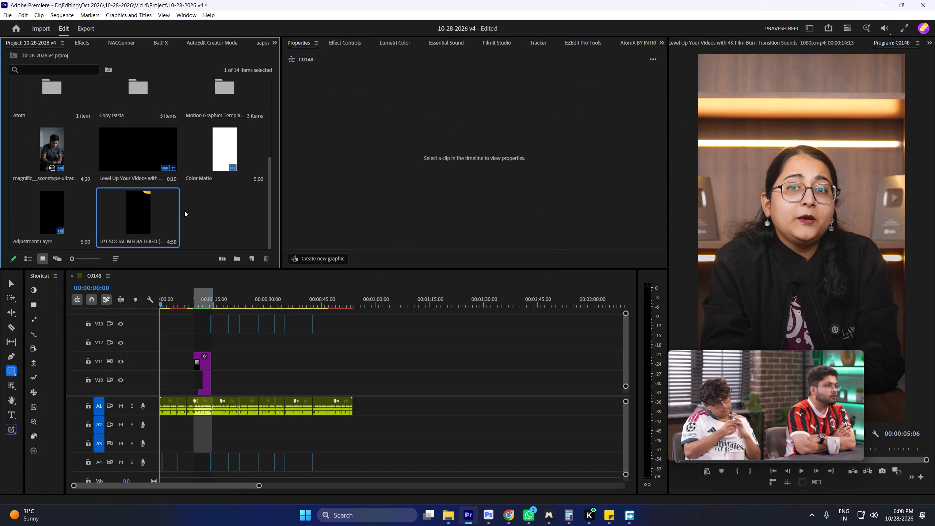
pyautogui.moveTo(146, 215); pyautogui.dragTo(148, 347)
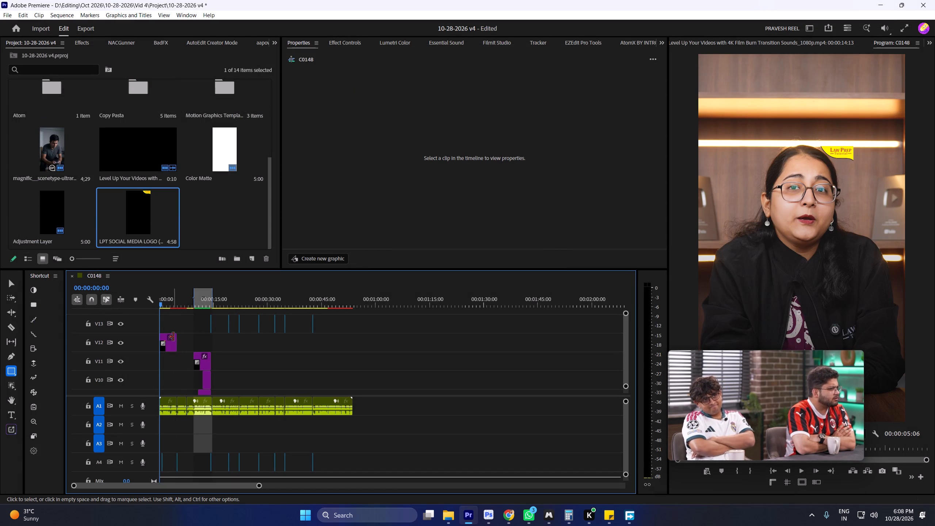
# Extend the Law Prep logo clip on V12 to the end of the reel's audio and scale it to fill the frame.
pyautogui.moveTo(177, 336); pyautogui.dragTo(352, 342)
pyautogui.click(324, 342)
pyautogui.rightClick(324, 342)
pyautogui.click(352, 420)
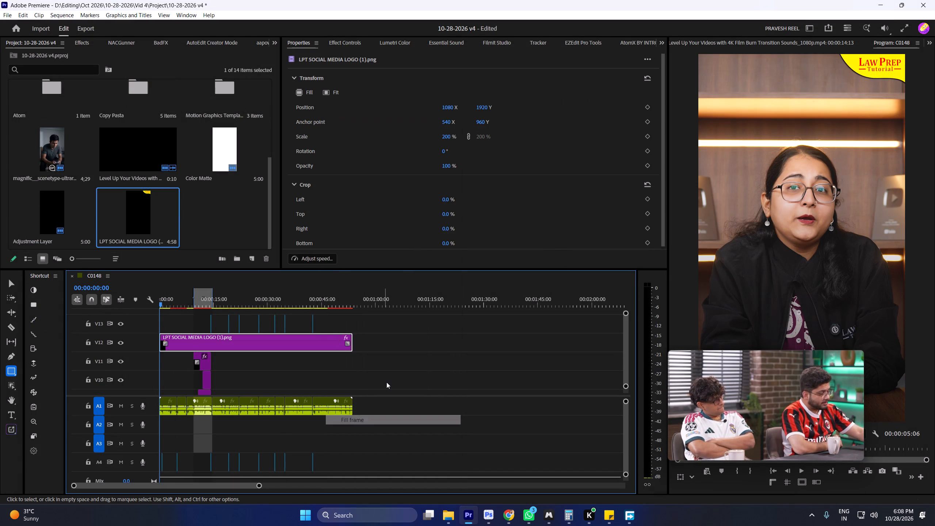
pyautogui.click(387, 382)
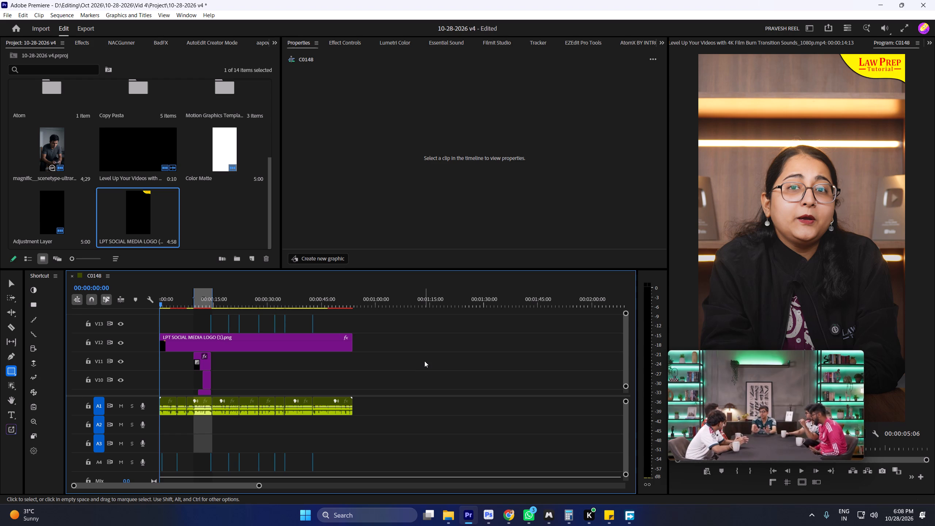
# Save the project.
pyautogui.click(424, 361)
pyautogui.hotkey('ctrl', 's')
pyautogui.hotkey('ctrl', 's')
pyautogui.hotkey('ctrl', 's')
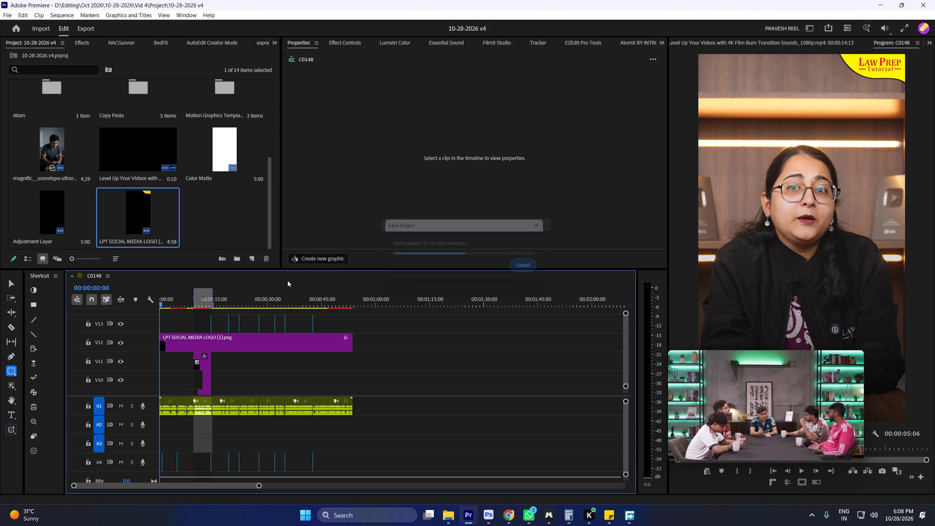
# Import the Triumph Of Heroes track from the MUSIC folder in Daily use and place it on A3 at the sequence start.
pyautogui.moveTo(285, 305); pyautogui.dragTo(270, 308)
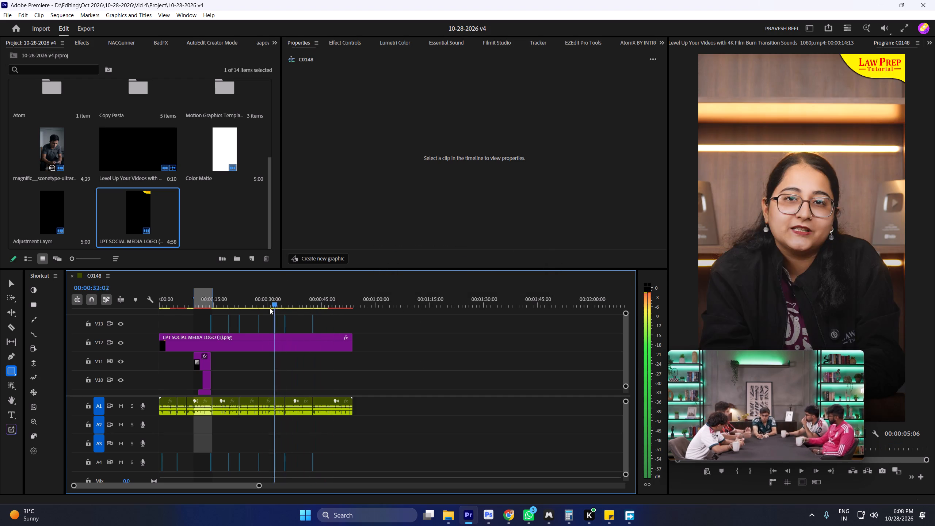
pyautogui.moveTo(270, 308); pyautogui.dragTo(326, 311)
pyautogui.doubleClick(219, 219)
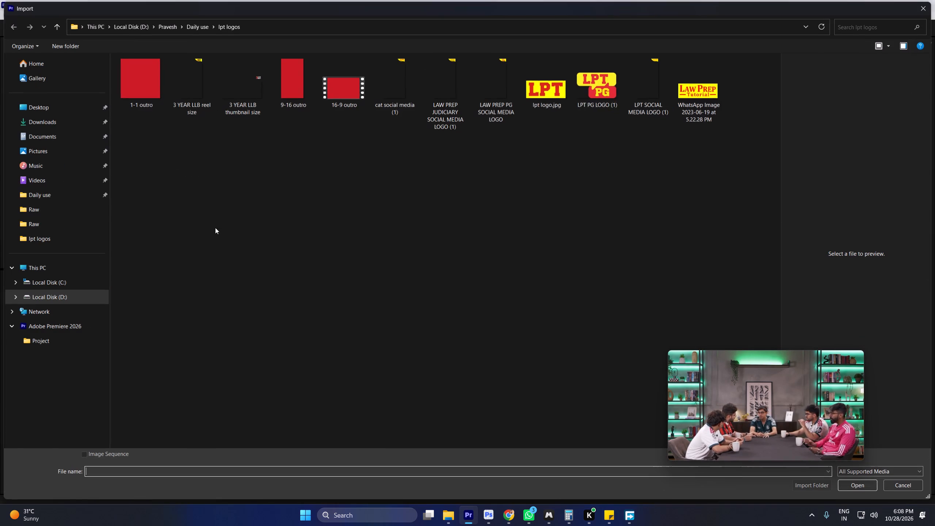
pyautogui.click(42, 192)
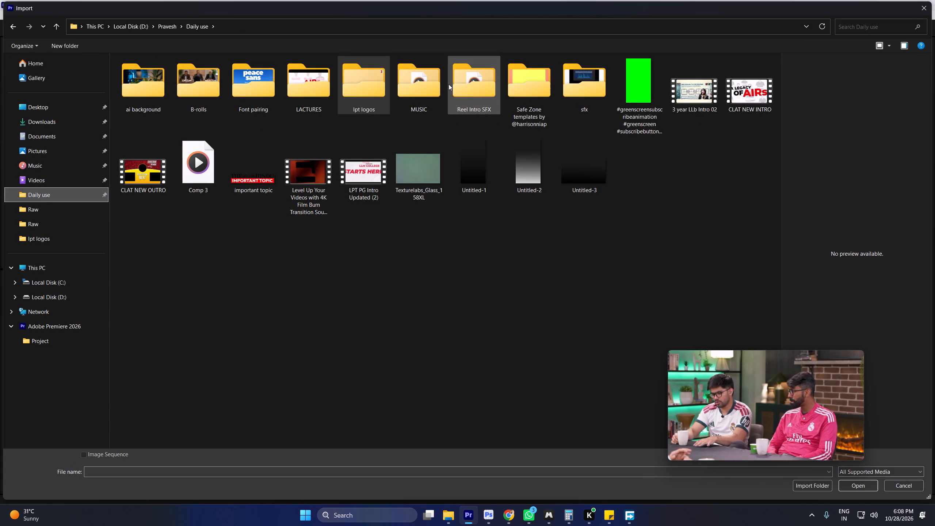
pyautogui.doubleClick(424, 84)
pyautogui.doubleClick(168, 167)
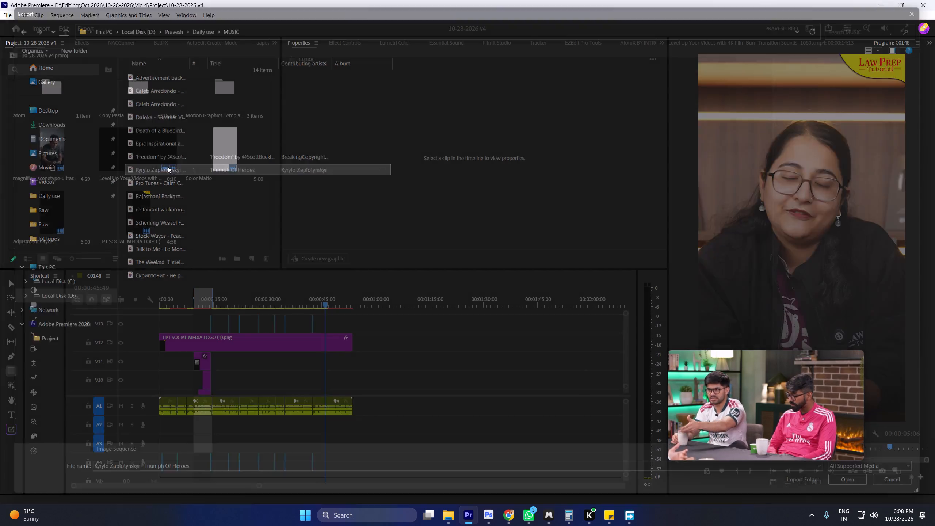
pyautogui.moveTo(213, 221); pyautogui.dragTo(154, 448)
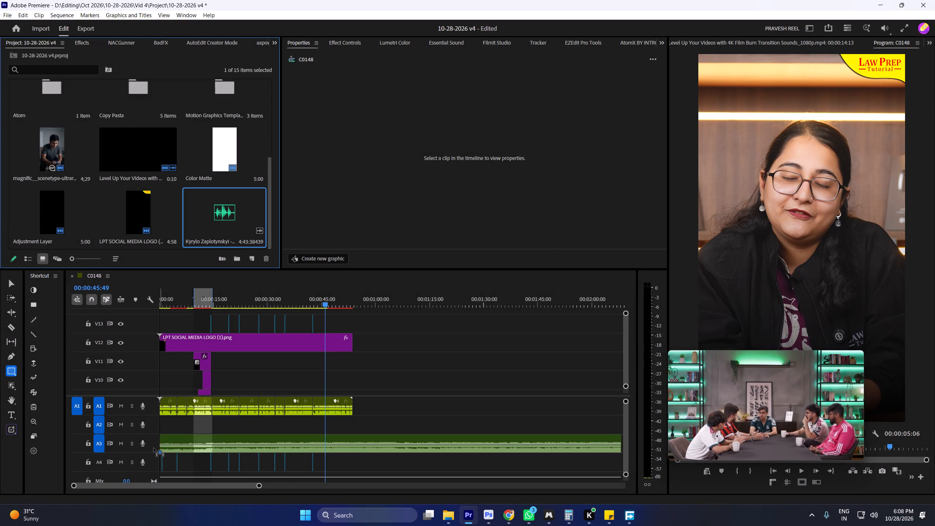
pyautogui.moveTo(154, 448); pyautogui.dragTo(160, 448)
# Lower the background music to -14.6 dB and add volume keyframes between about 12 and 14 seconds that drop it to -24.7 dB.
pyautogui.scroll(6, 178, 431)
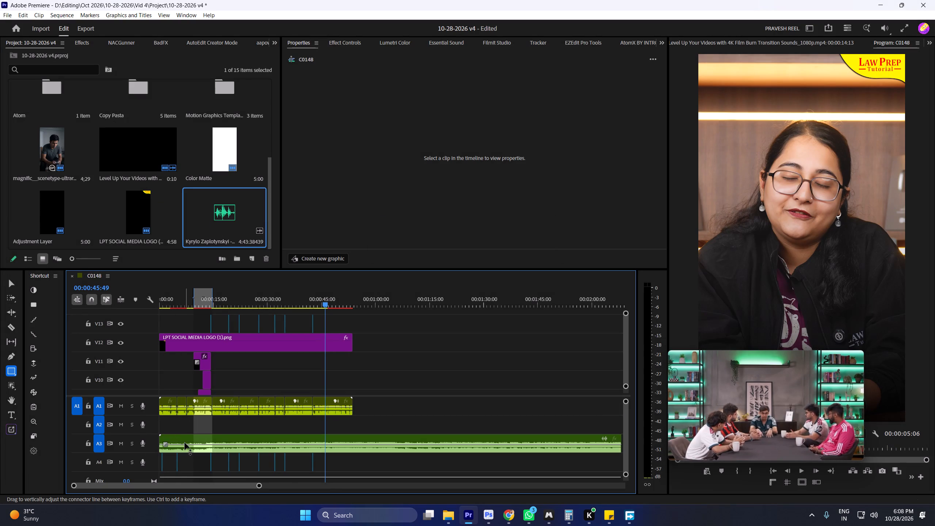
pyautogui.click(185, 443)
pyautogui.keyDown('alt'); pyautogui.scroll(4, 150, 447); pyautogui.keyUp('alt')
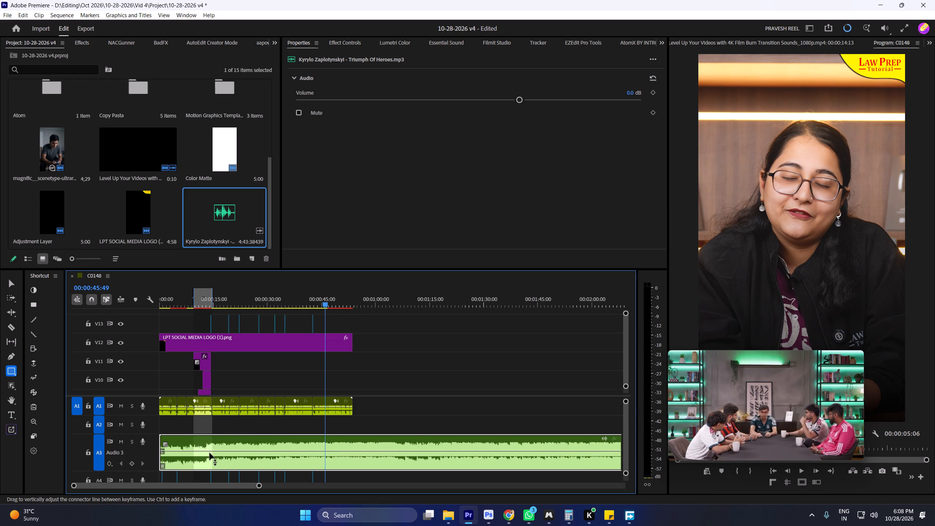
pyautogui.moveTo(210, 453); pyautogui.dragTo(218, 459)
pyautogui.keyDown('ctrl'); pyautogui.click(202, 458); pyautogui.keyUp('ctrl')
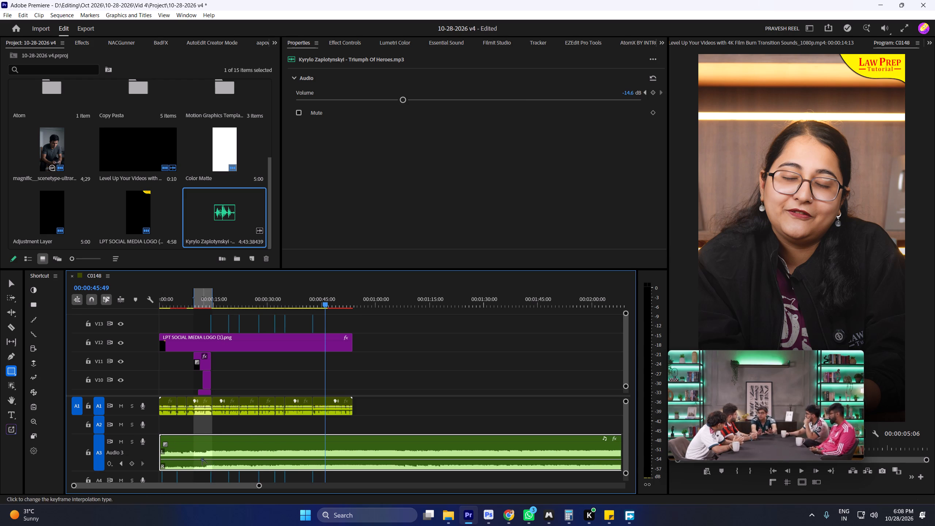
pyautogui.keyDown('ctrl'); pyautogui.click(209, 461); pyautogui.keyUp('ctrl')
pyautogui.moveTo(209, 461); pyautogui.dragTo(211, 464)
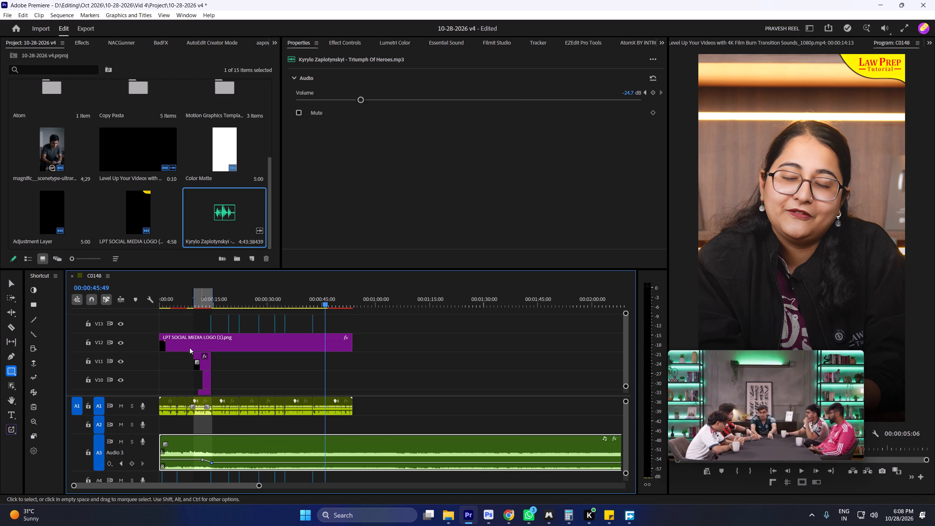
# Cut the background music on A3 at the reel's end, 00:00:53:40, and delete the excess.
pyautogui.moveTo(186, 302); pyautogui.dragTo(64, 282)
pyautogui.keyDown('shift'); pyautogui.click(351, 296); pyautogui.keyUp('shift')
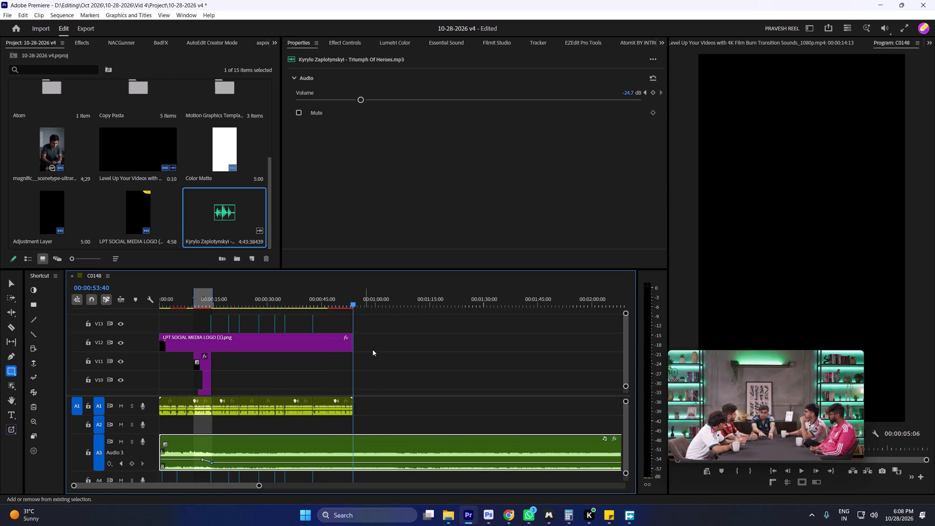
pyautogui.press('c')
pyautogui.click(392, 439)
pyautogui.press('Delete')
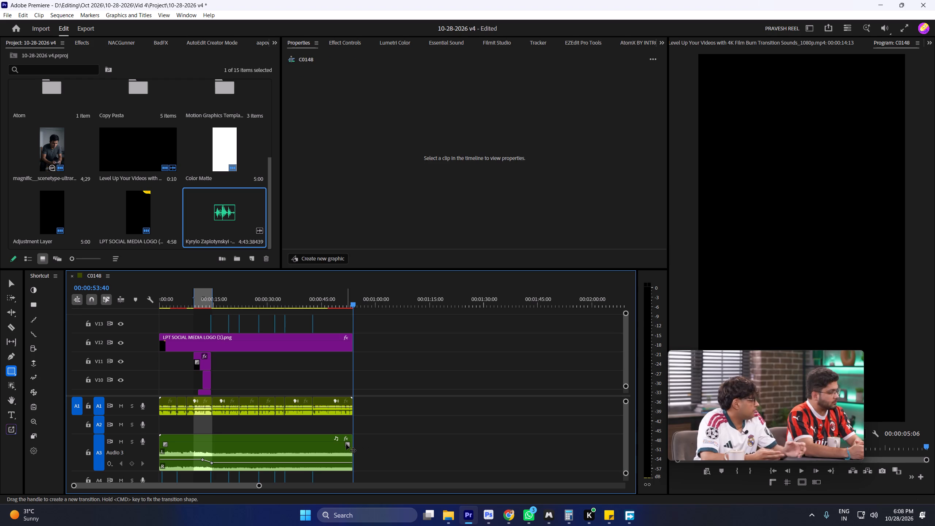
# Add an audio transition at the end of the background music clip on A3.
pyautogui.click(346, 444)
# Play the reel from the start to review it with music, moving the floating YouTube video off the program preview.
pyautogui.moveTo(335, 302); pyautogui.dragTo(15, 256)
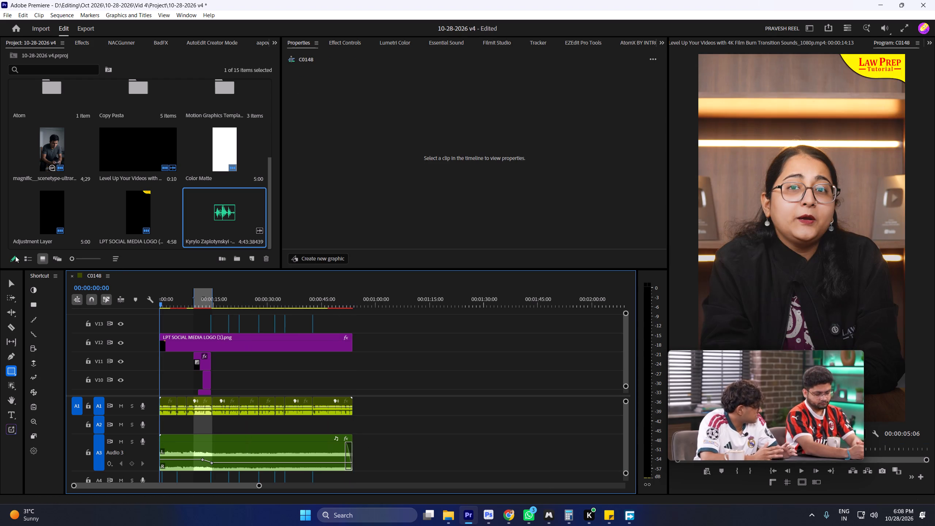
pyautogui.press('space')
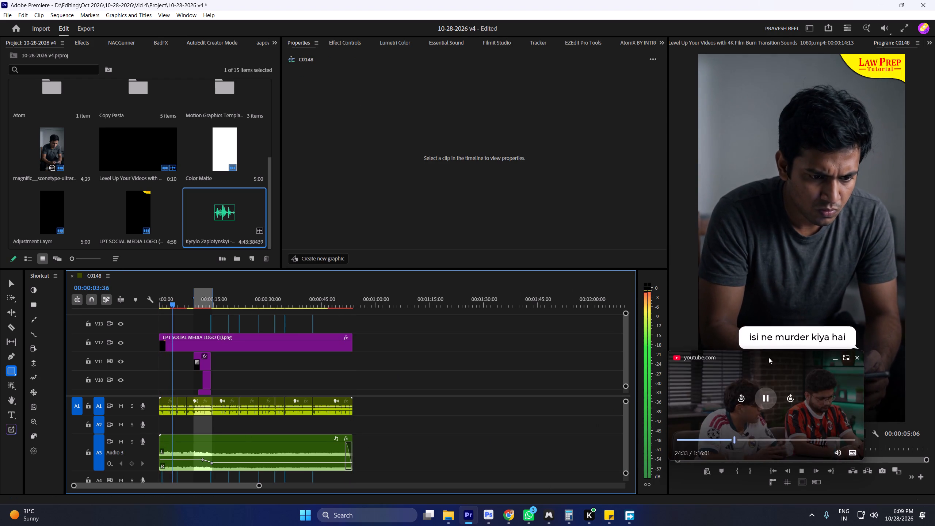
pyautogui.moveTo(772, 367); pyautogui.dragTo(475, 149)
pyautogui.click(495, 359)
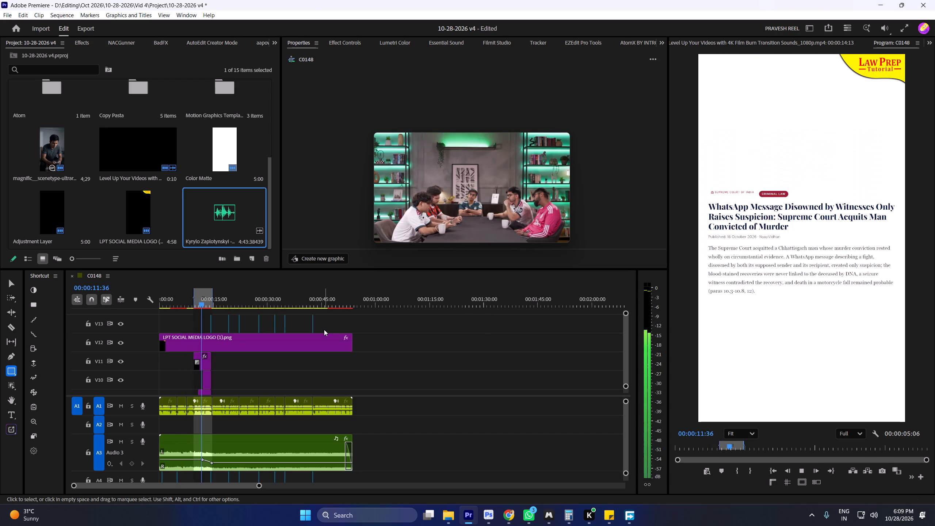
# Bring up the time ruler's in, out and marker options at 00:00:17:24.
pyautogui.click(224, 303)
pyautogui.rightClick(222, 296)
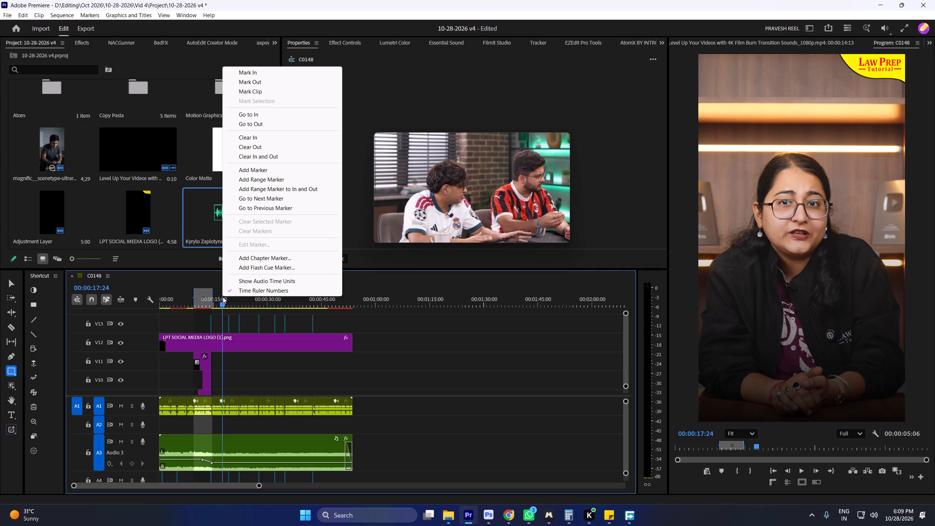
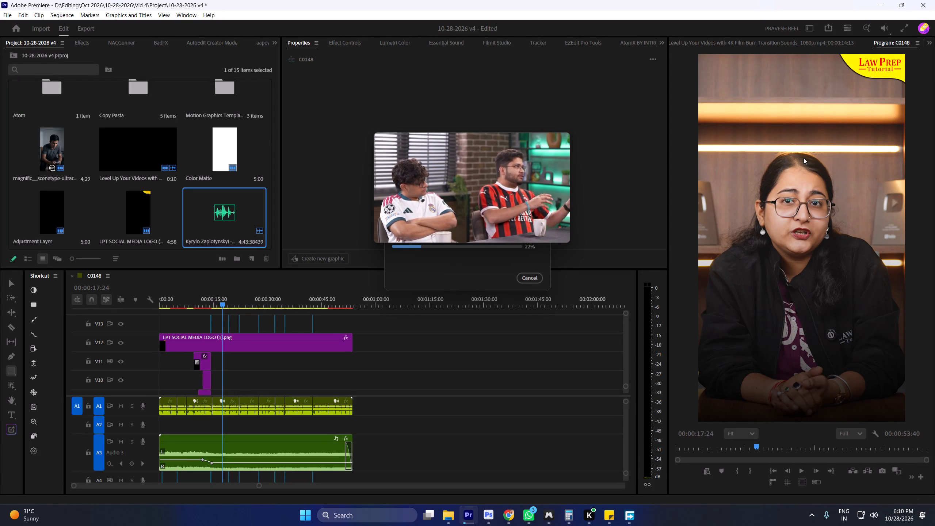
# Save the 10-28-2026 v4 project with the current edits to the C0148 sequence.
pyautogui.click(410, 381)
pyautogui.hotkey('ctrl', 's')
pyautogui.hotkey('ctrl', 's')
pyautogui.hotkey('ctrl', 's')
pyautogui.hotkey('ctrl', 's')
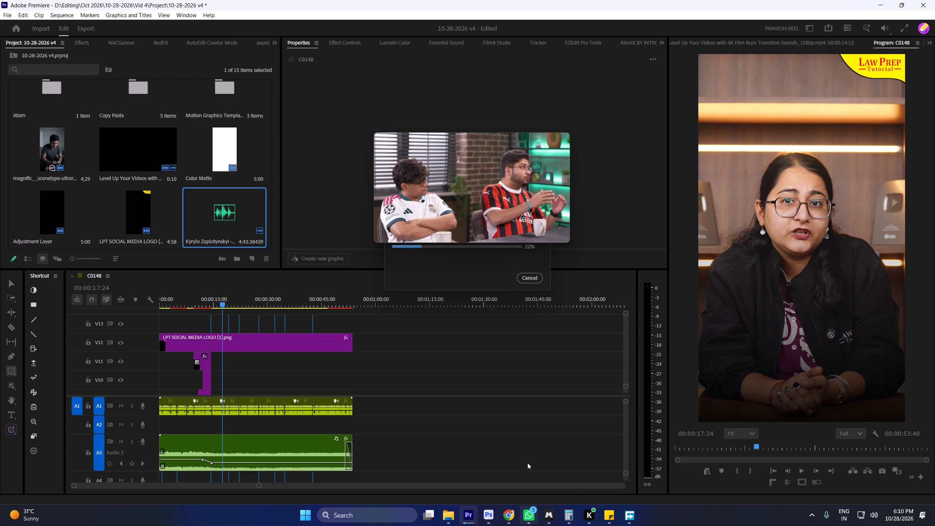
pyautogui.click(526, 453)
pyautogui.hotkey('ctrl', 's')
pyautogui.click(500, 420)
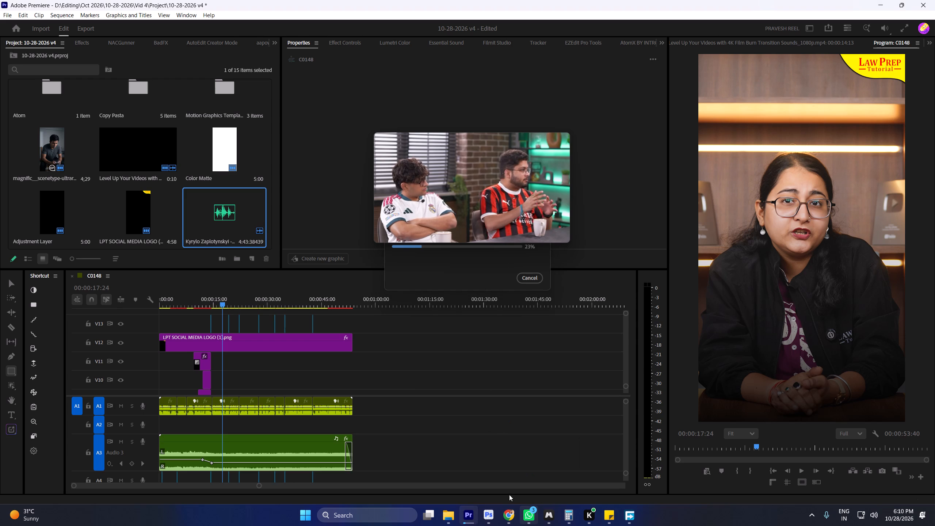
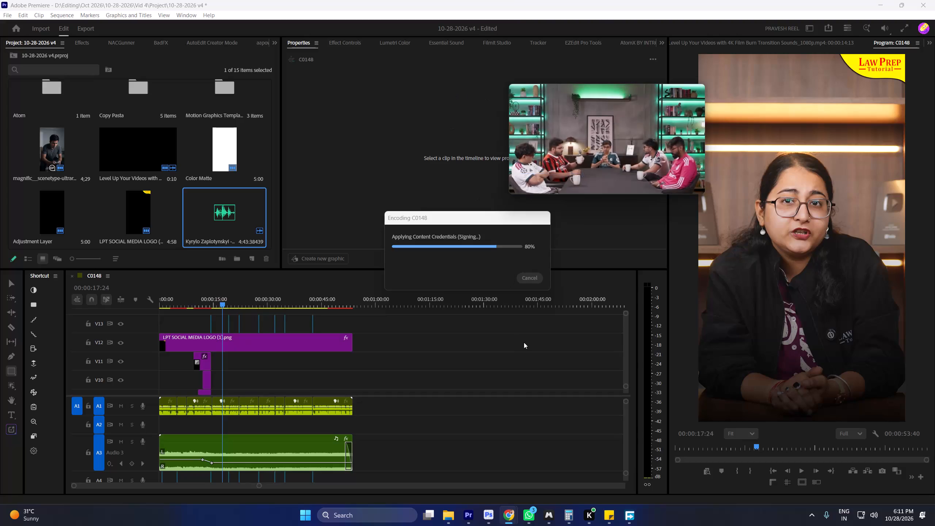
# Save the 10-28-2026 v4 project once the C0148 export has finished encoding.
pyautogui.click(524, 342)
pyautogui.hotkey('ctrl', 's')
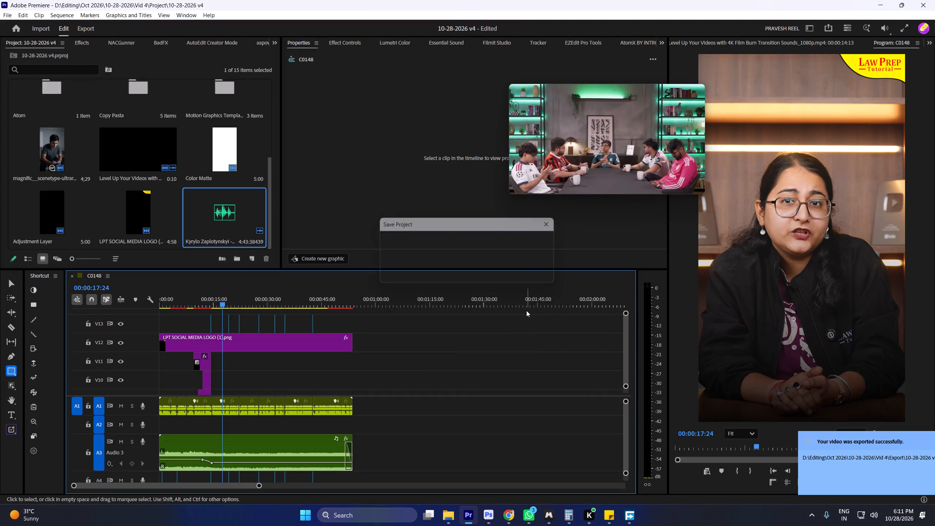
# Save the 10-28-2026 v4 project again so the exported C0148 reel's latest project state is stored.
pyautogui.hotkey('ctrl', 's')
pyautogui.hotkey('ctrl', 's')
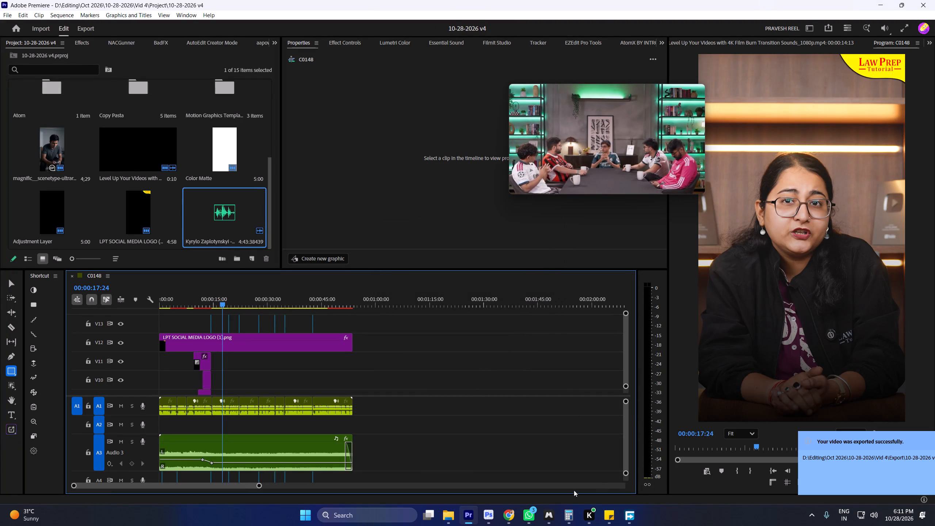
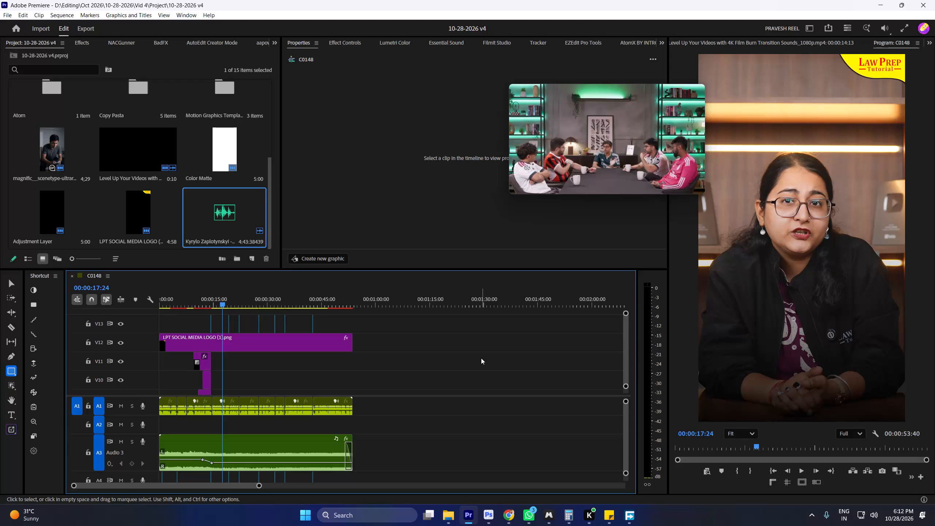
# Save the 10-28-2026 v4 project again and leave the C0148 timeline with no clip selected.
pyautogui.hotkey('ctrl', 's')
pyautogui.hotkey('ctrl', 's')
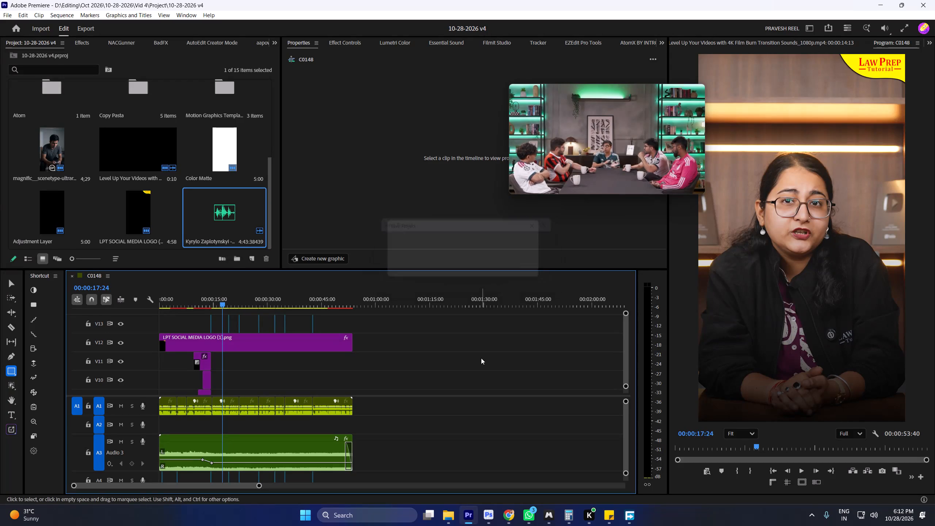
pyautogui.hotkey('ctrl', 's')
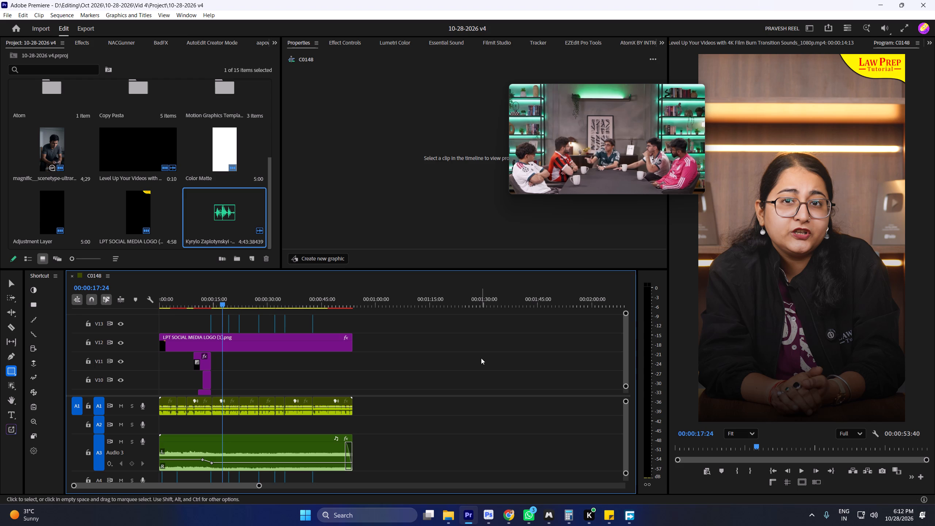
pyautogui.click(477, 376)
# Switch to Chrome, bringing up its open windows to choose from.
pyautogui.click(506, 516)
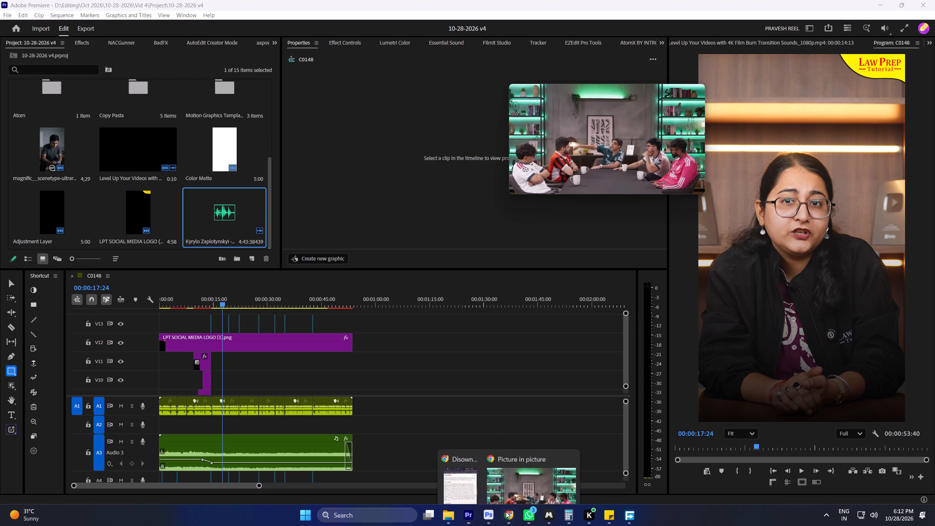